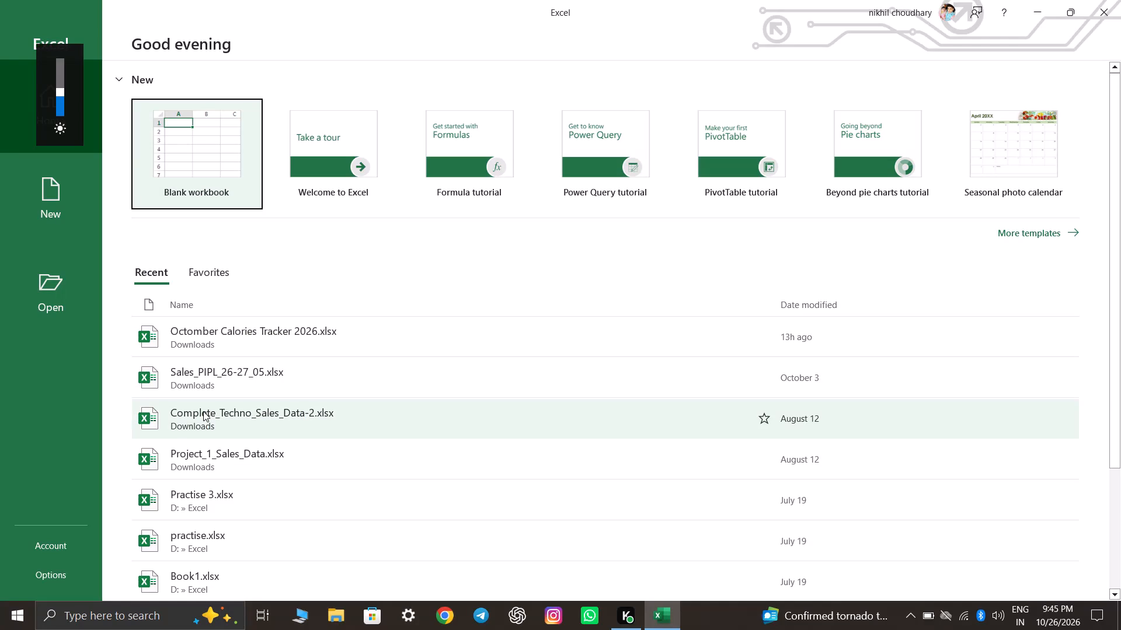
Open the recent workbook Octomber Calories Tracker 2026.xlsx from Downloads.
click(315, 323)
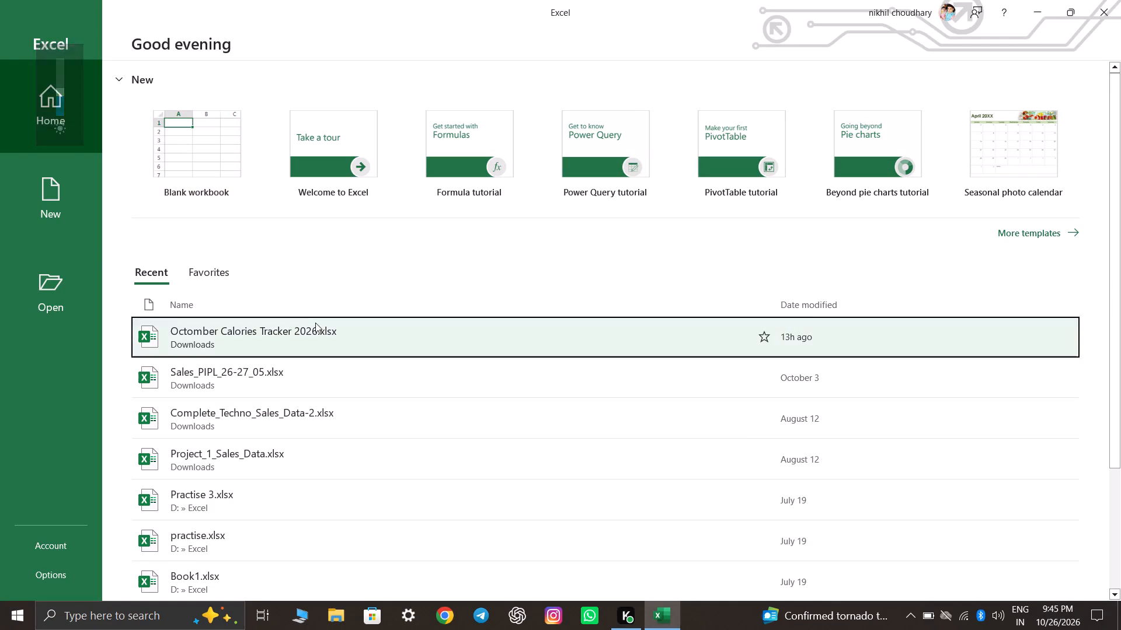
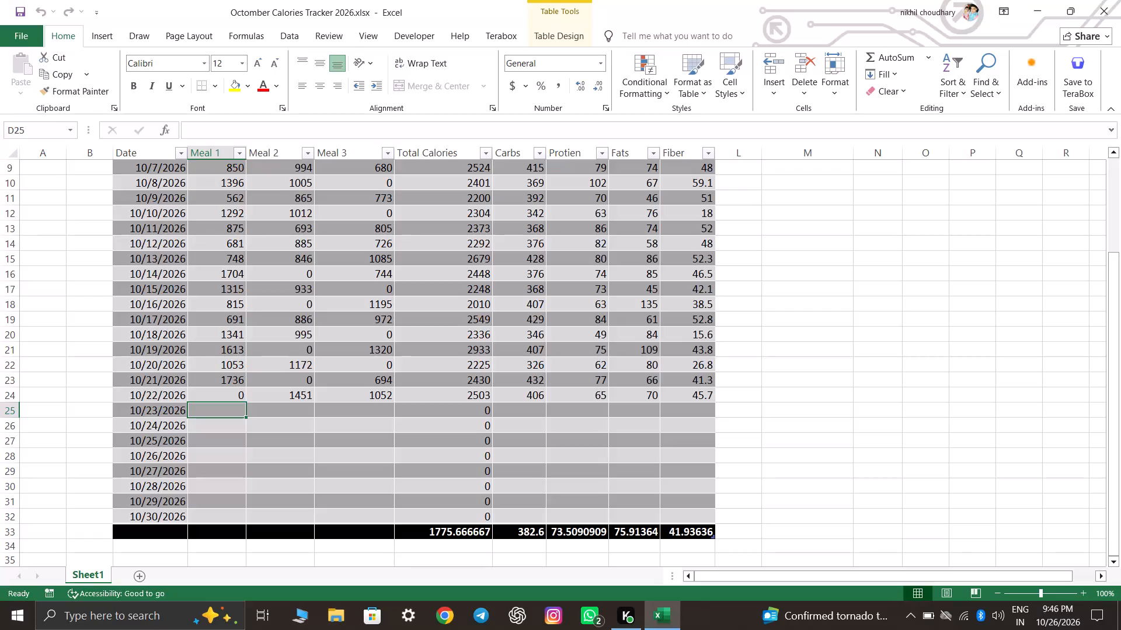
Enter the 10/23/2026 meal calories: 767 for Meal 1, 870 for Meal 2 and 826 for Meal 3.
text(767)
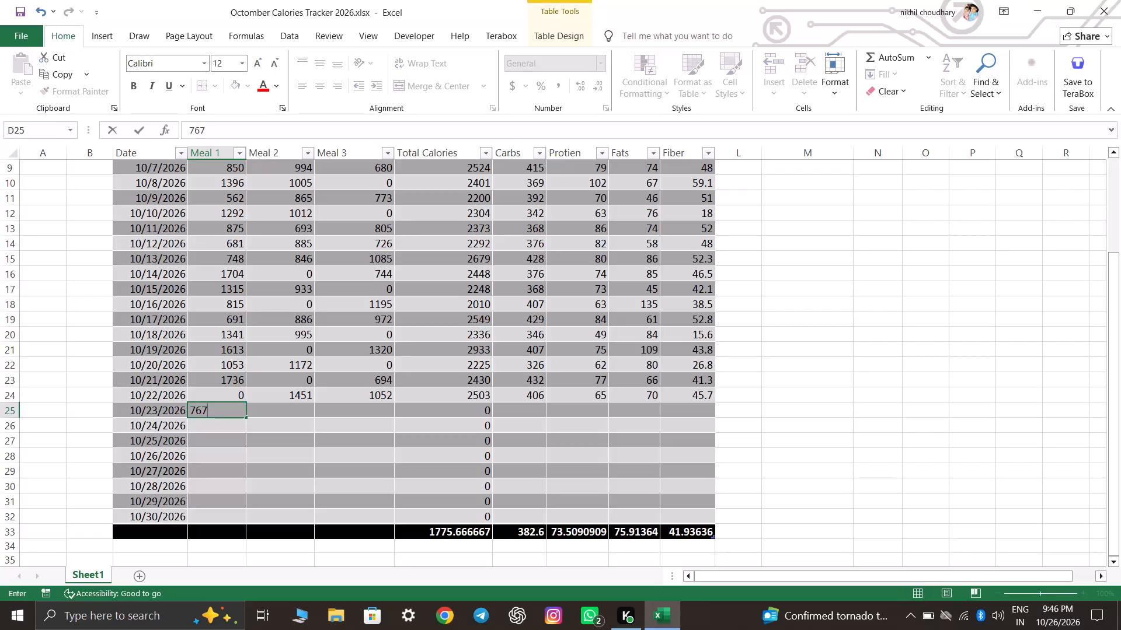
key(Right)
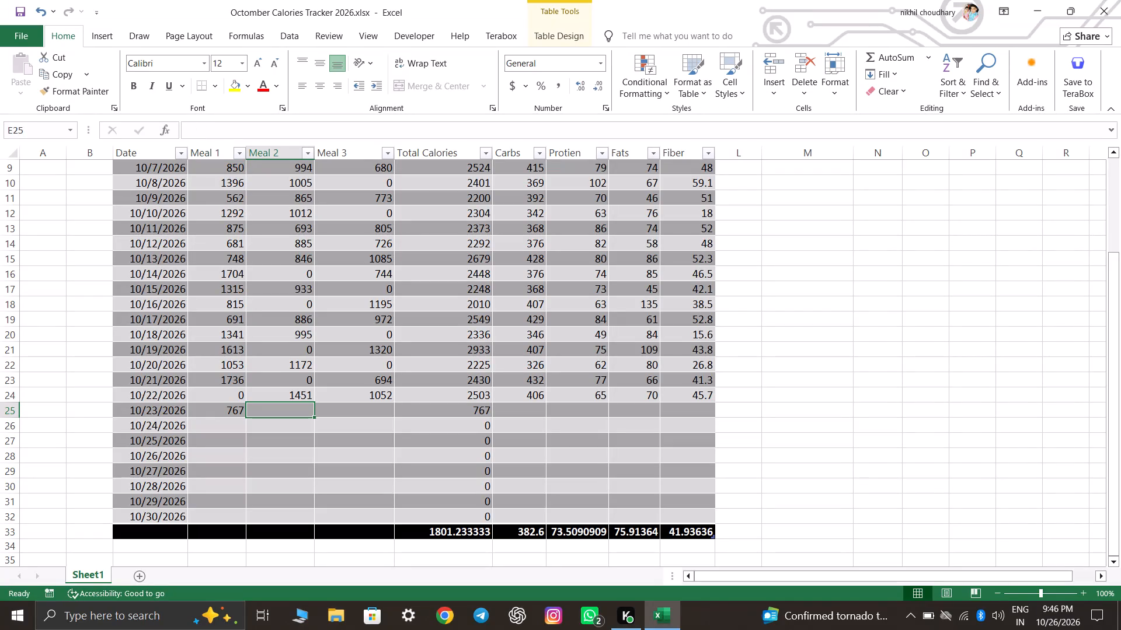
text(870)
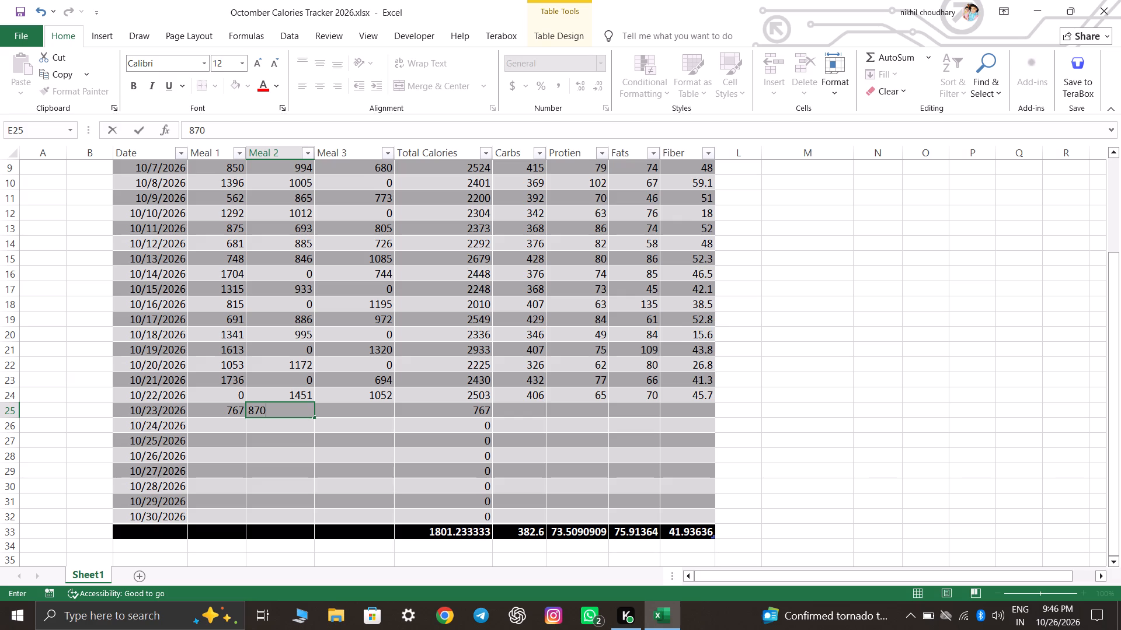
key(Right)
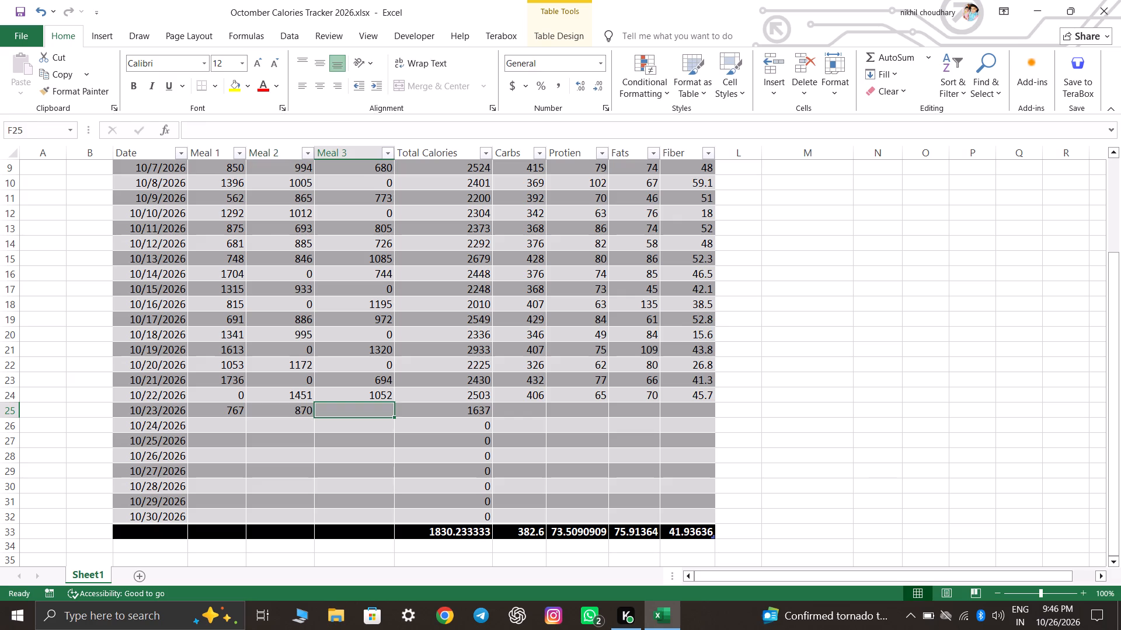
text(826)
key(Right)
Enter the 10/23/2026 Carbs value as the formula =121+131+133.
key(Right)
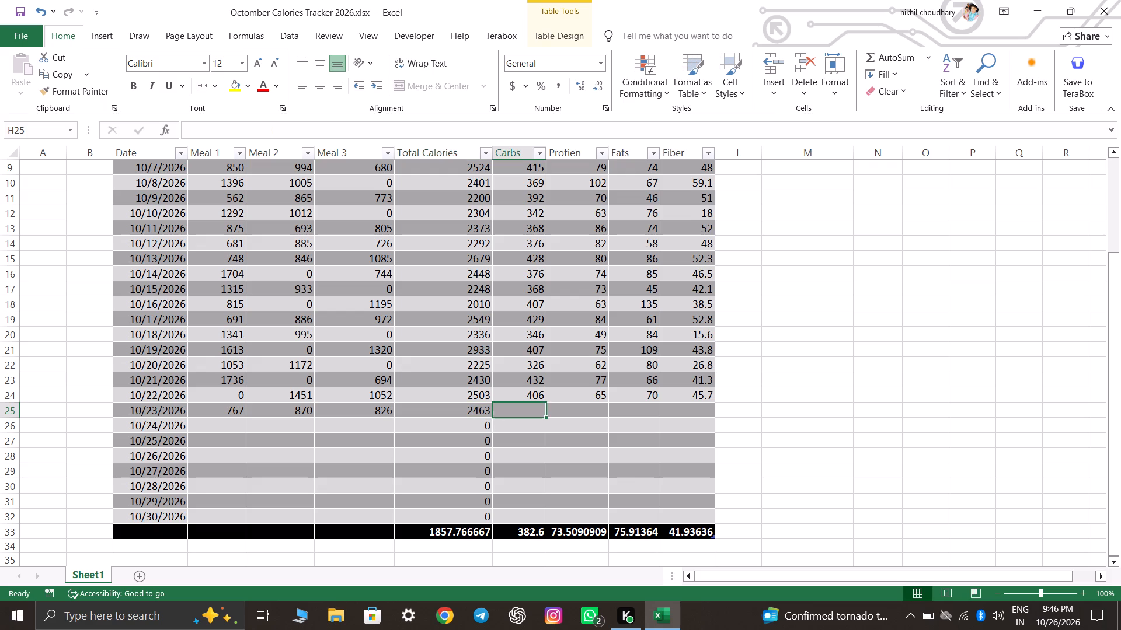
key(equal)
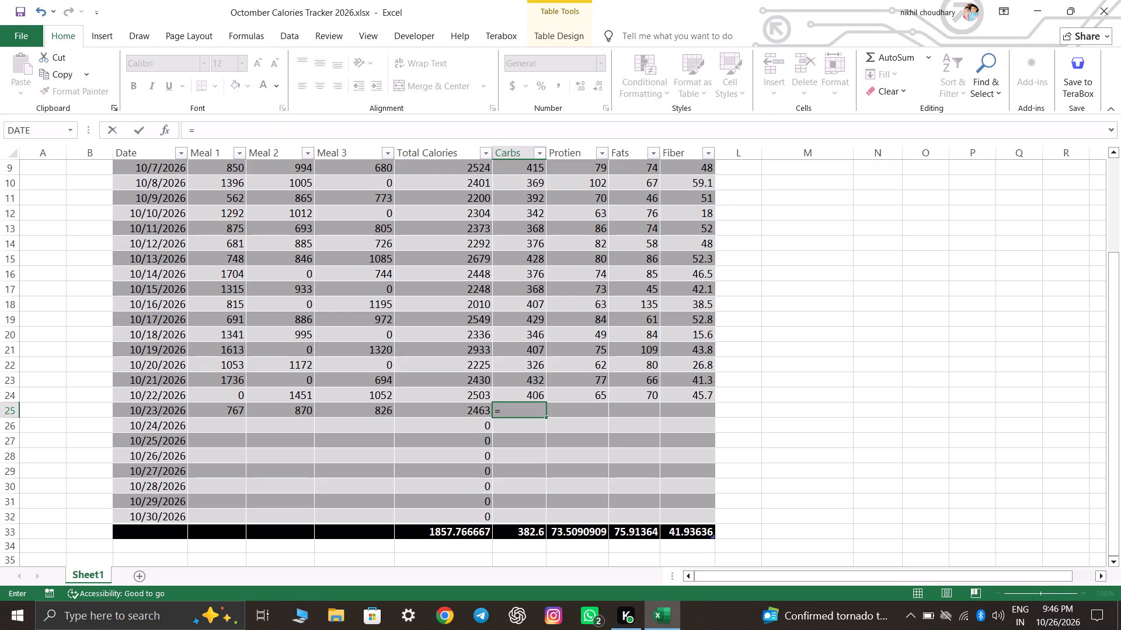
text(121)
key(plus)
text(131+)
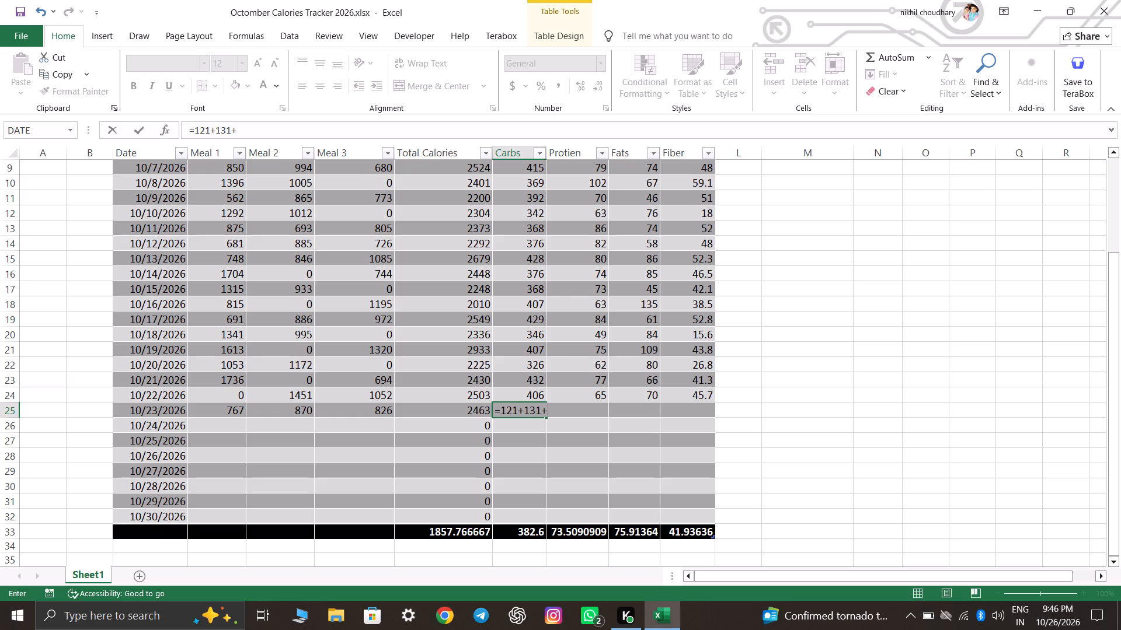
key(1)
text(33)
key(Right)
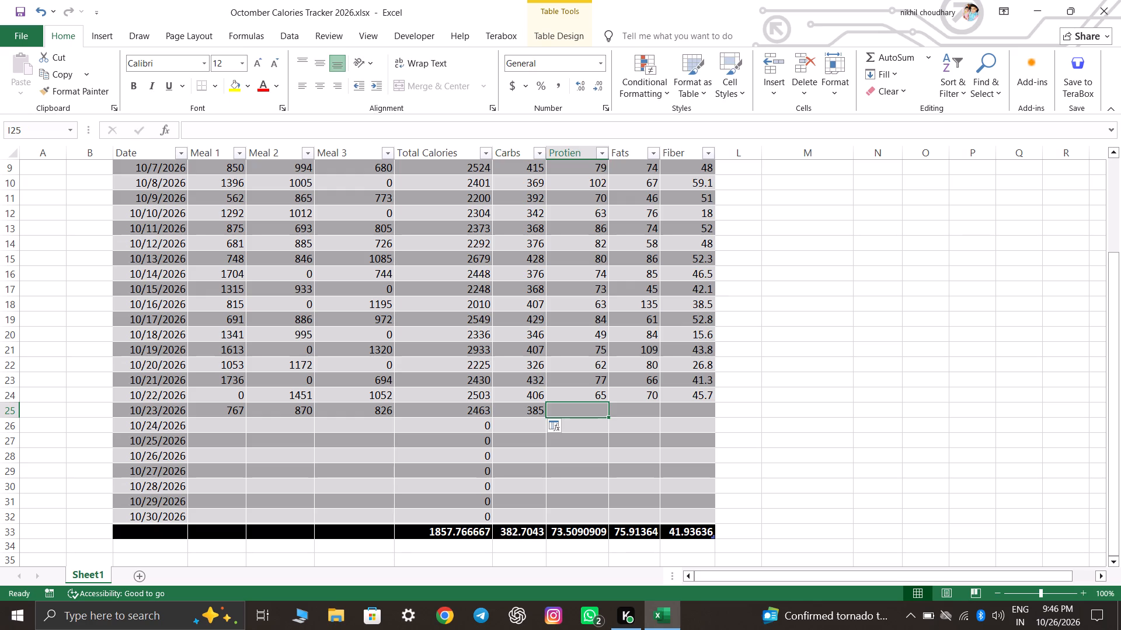
Enter the 10/23/2026 Protien value as the formula =30+27+25.
text(30)
key(BackSpace)
key(BackSpace)
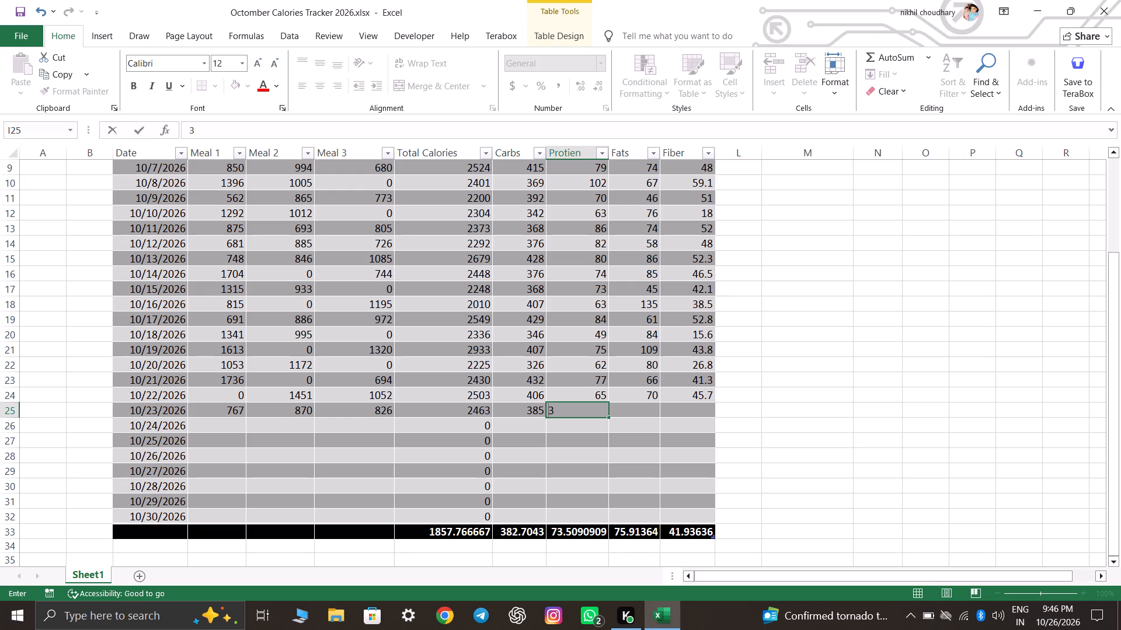
key(equal)
text(30+)
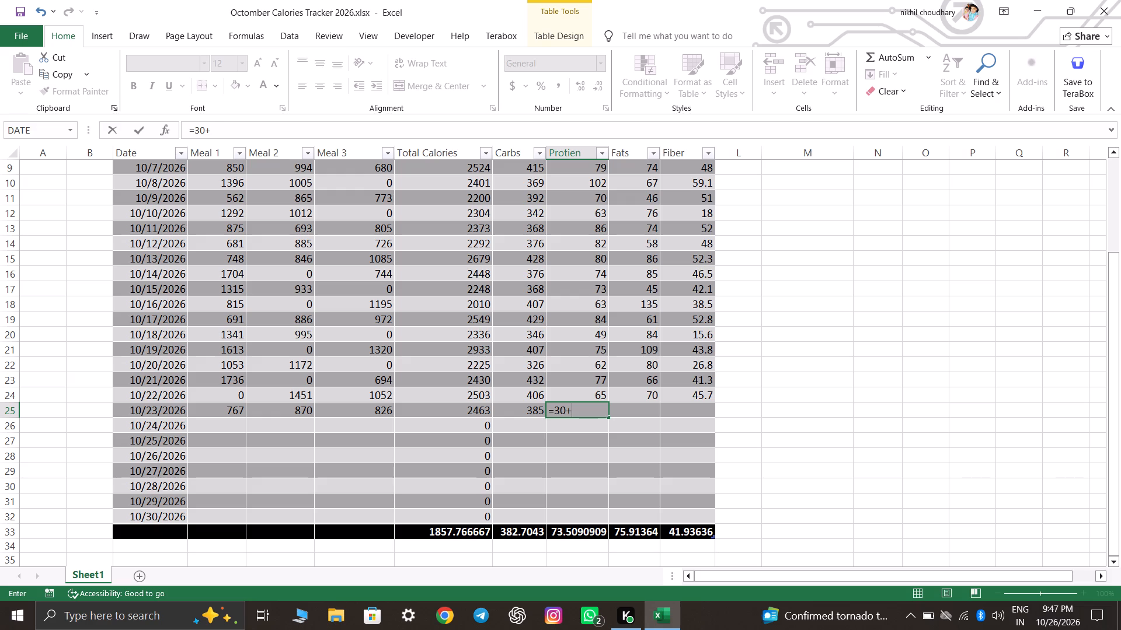
text(27+)
text(25)
key(Right)
Enter the 10/23/2026 Fats value as the formula =20+32+26.
key(Right)
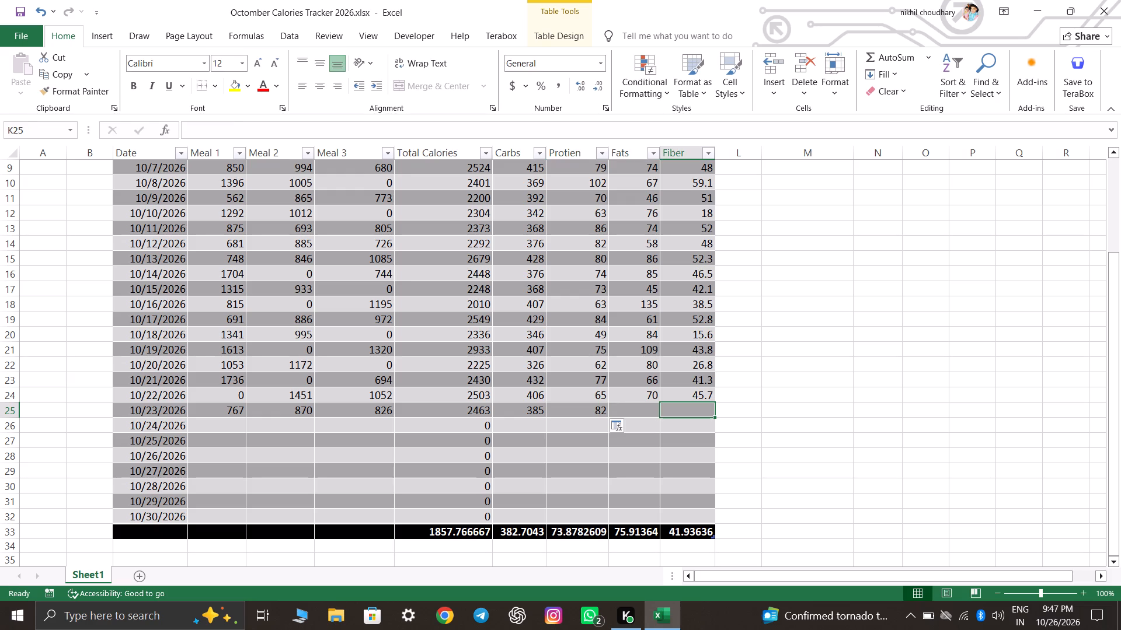
key(Left)
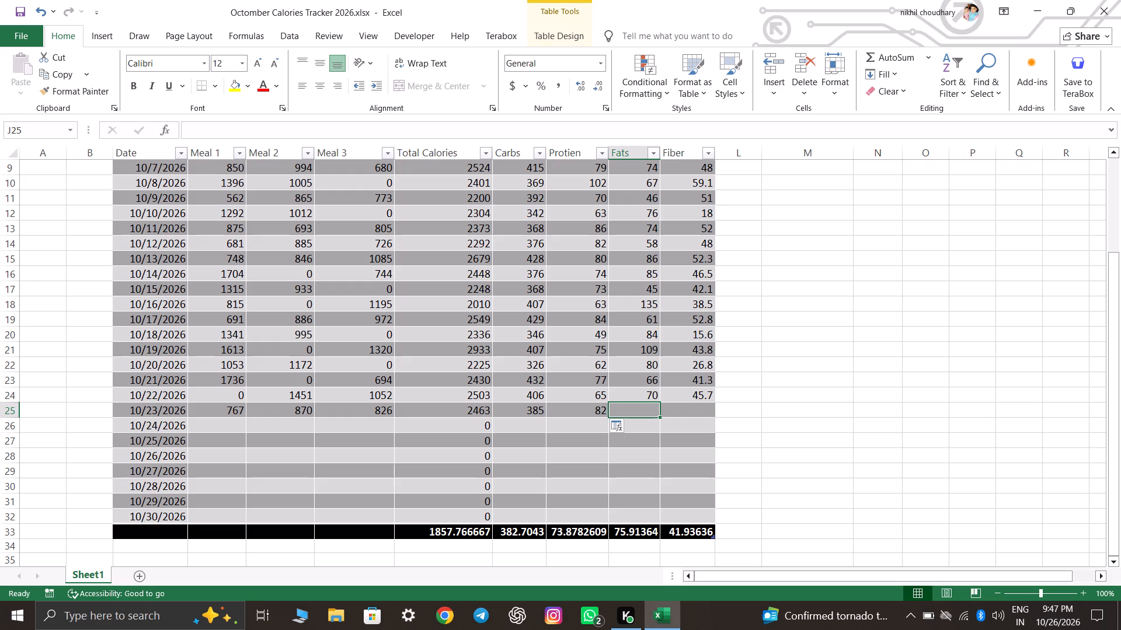
key(equal)
text(20)
key(plus)
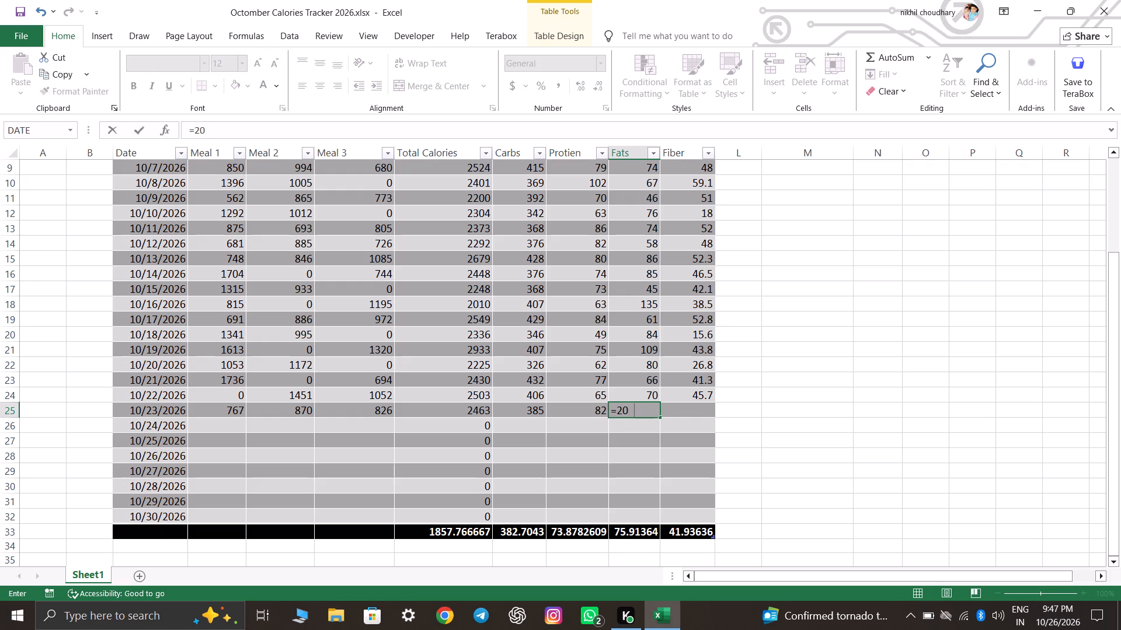
text(32+)
key(2)
key(6)
key(Right)
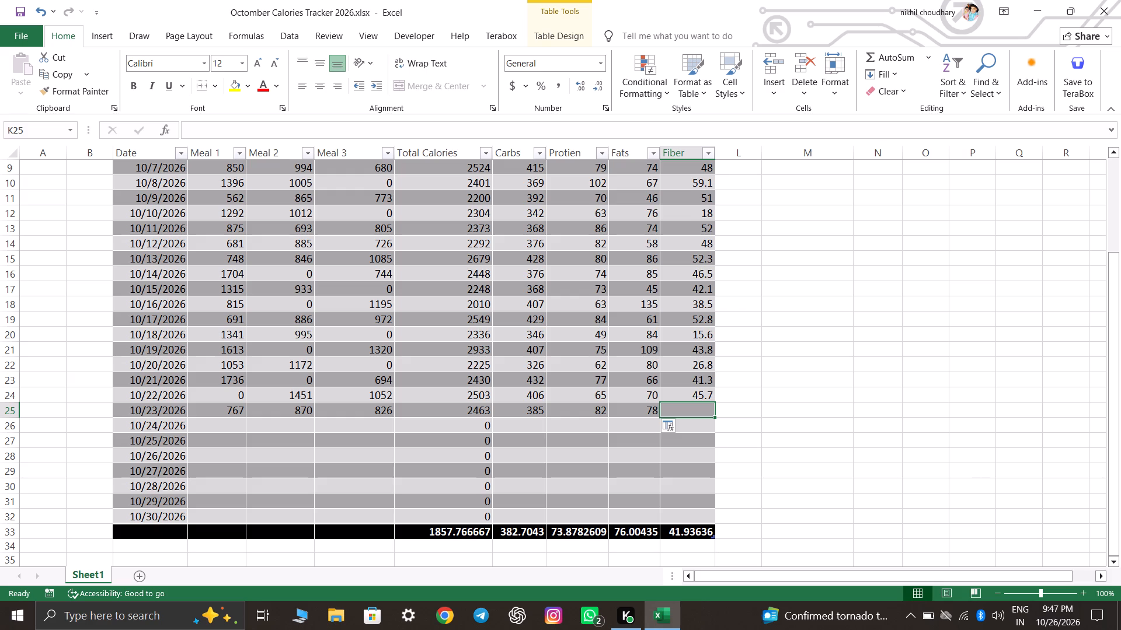
Enter the 10/23/2026 Fiber value as the formula =15+16.5+13.8.
key(equal)
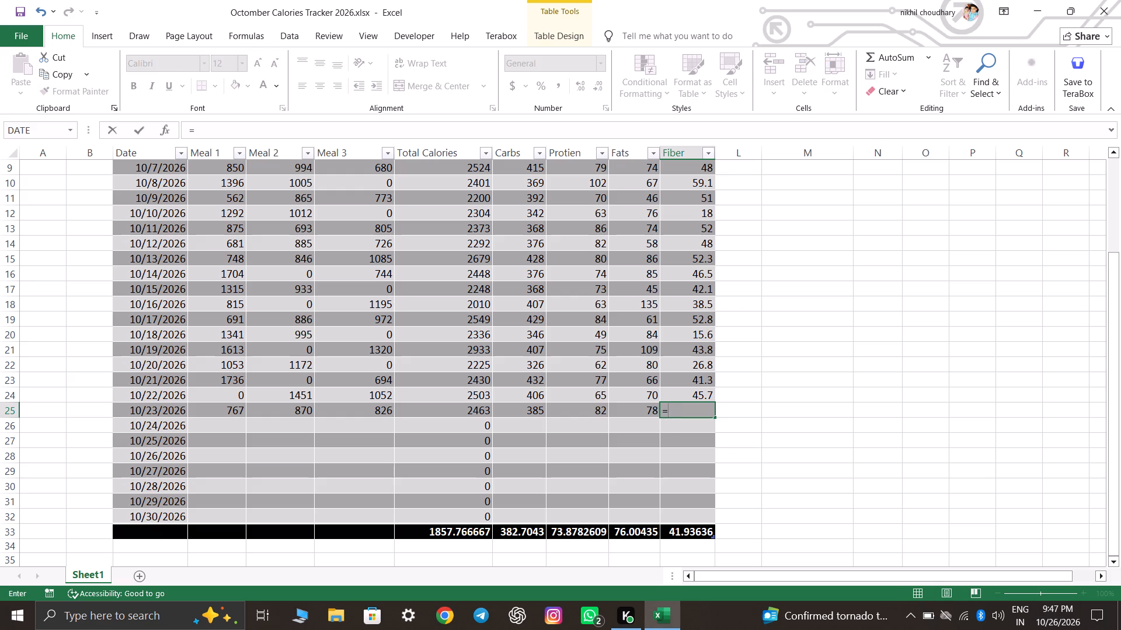
text(15+)
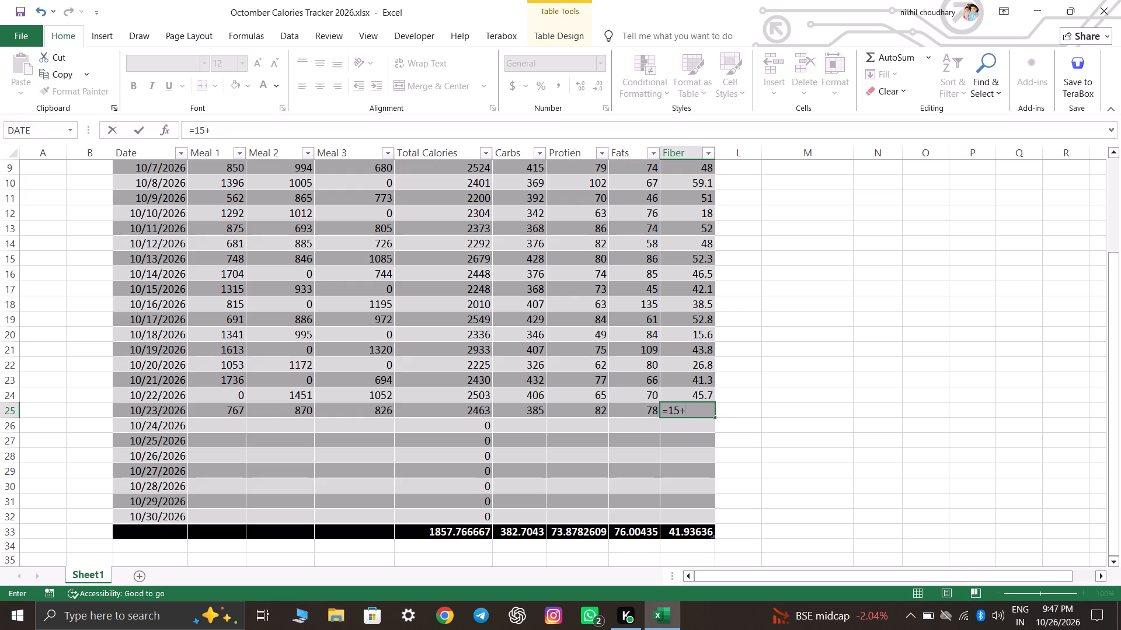
text(16)
text(.5+)
text(13)
text(.8)
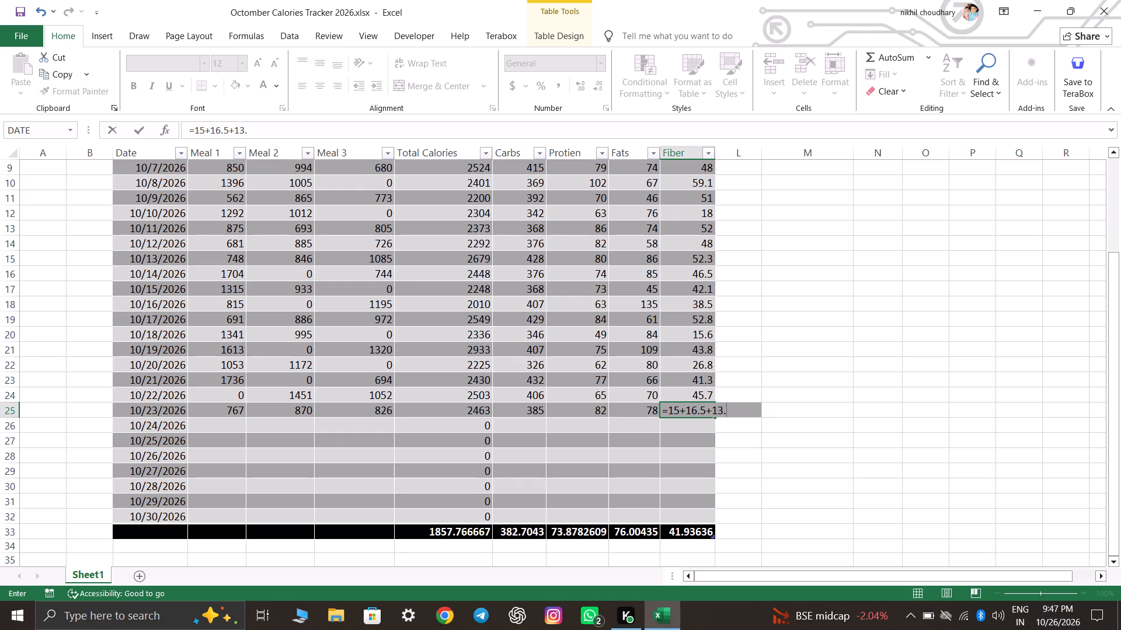
key(Return)
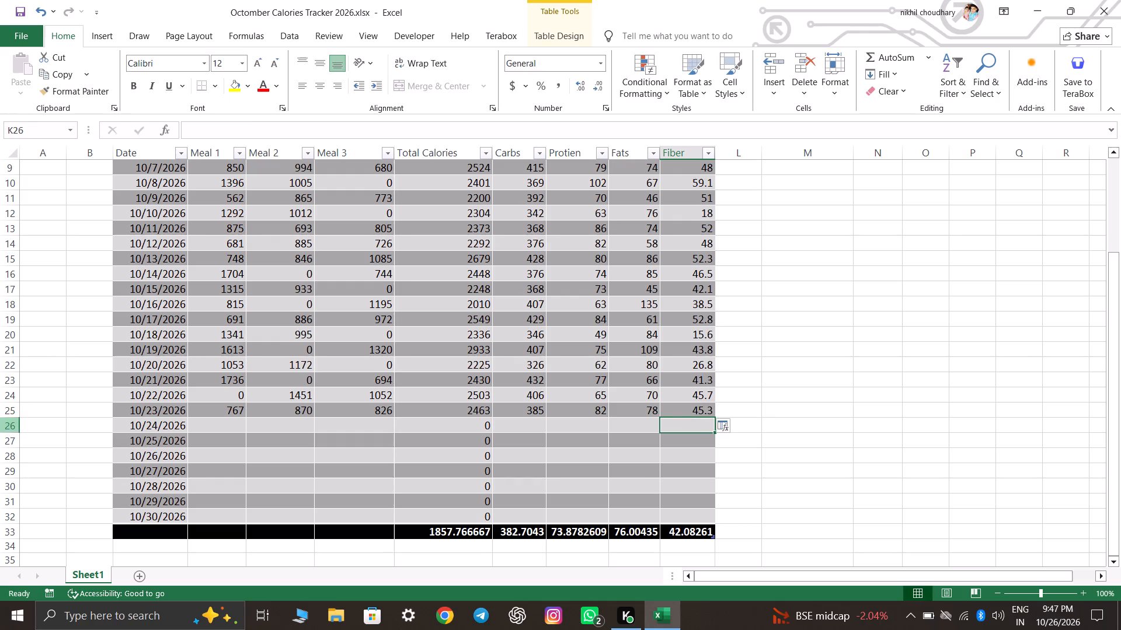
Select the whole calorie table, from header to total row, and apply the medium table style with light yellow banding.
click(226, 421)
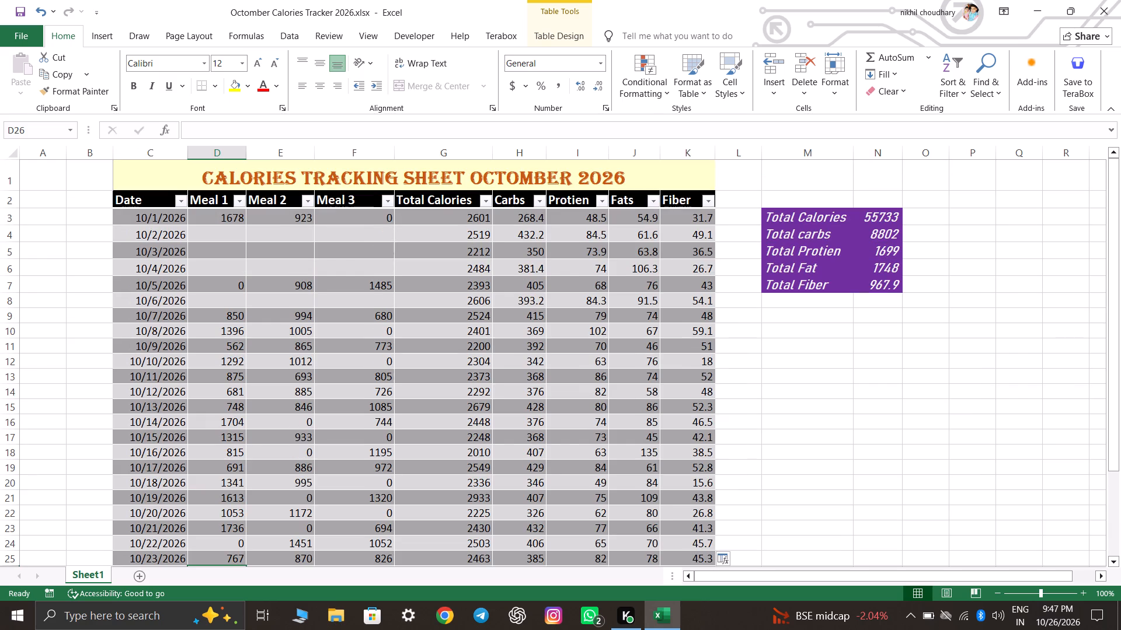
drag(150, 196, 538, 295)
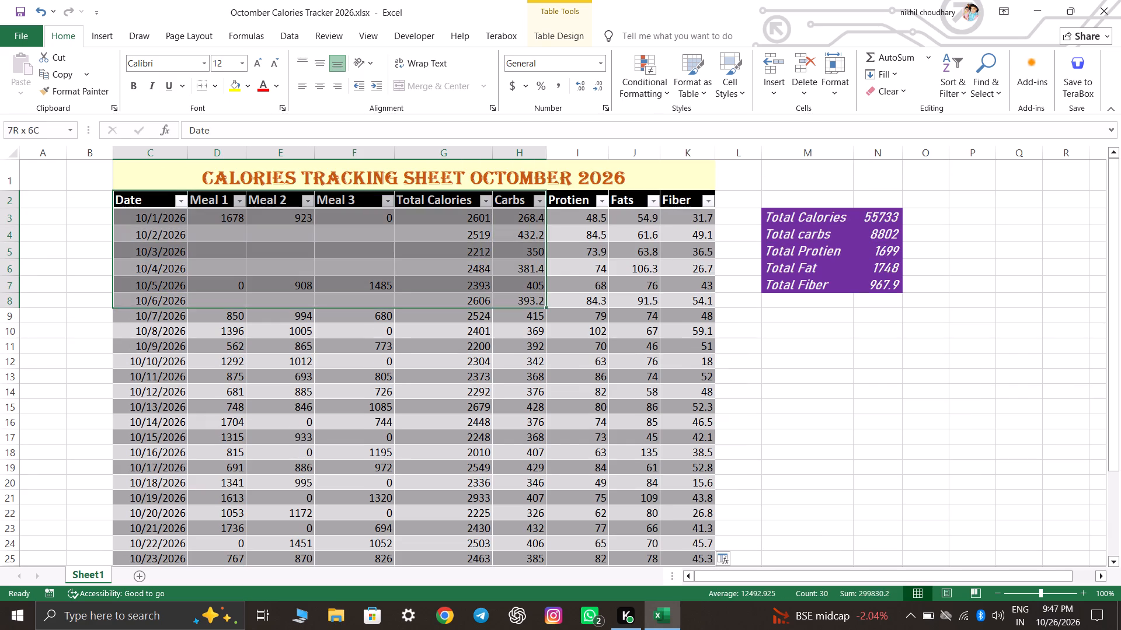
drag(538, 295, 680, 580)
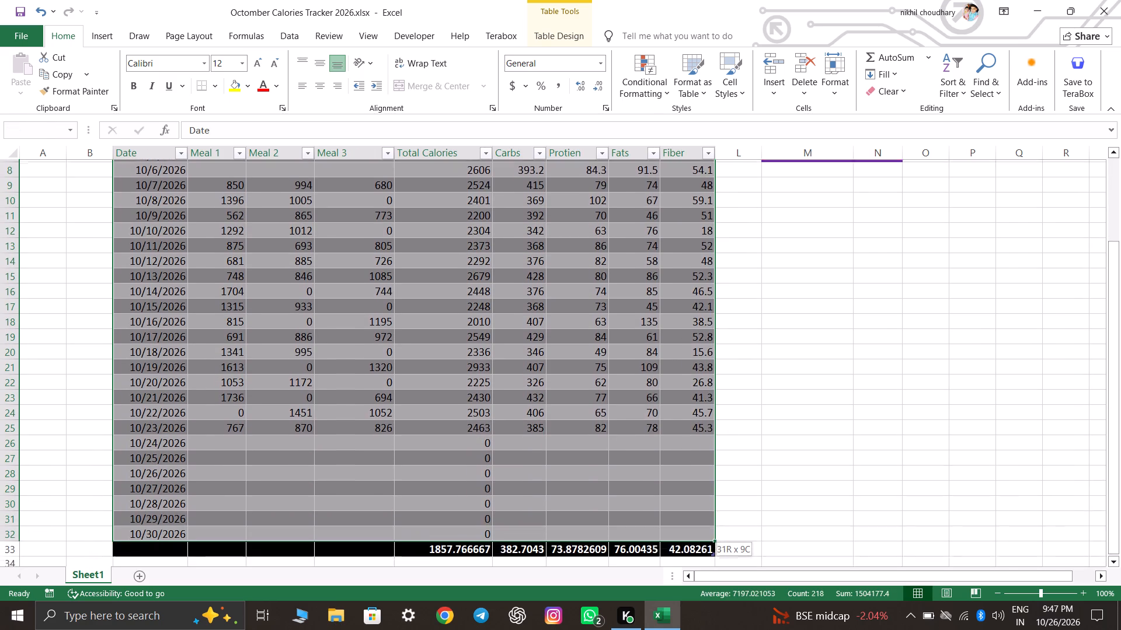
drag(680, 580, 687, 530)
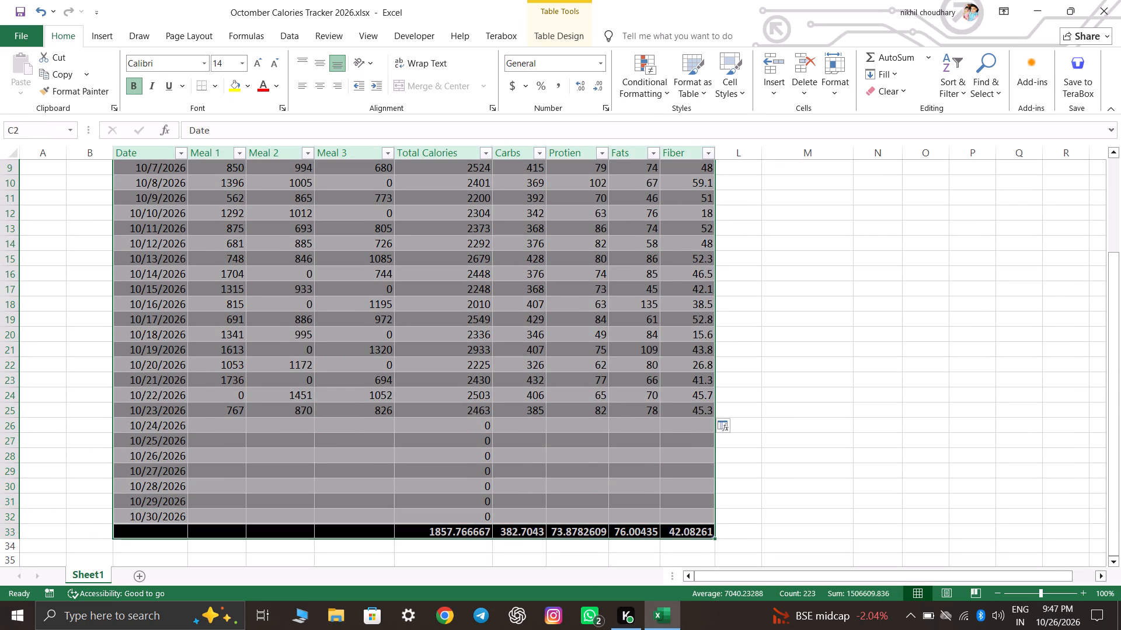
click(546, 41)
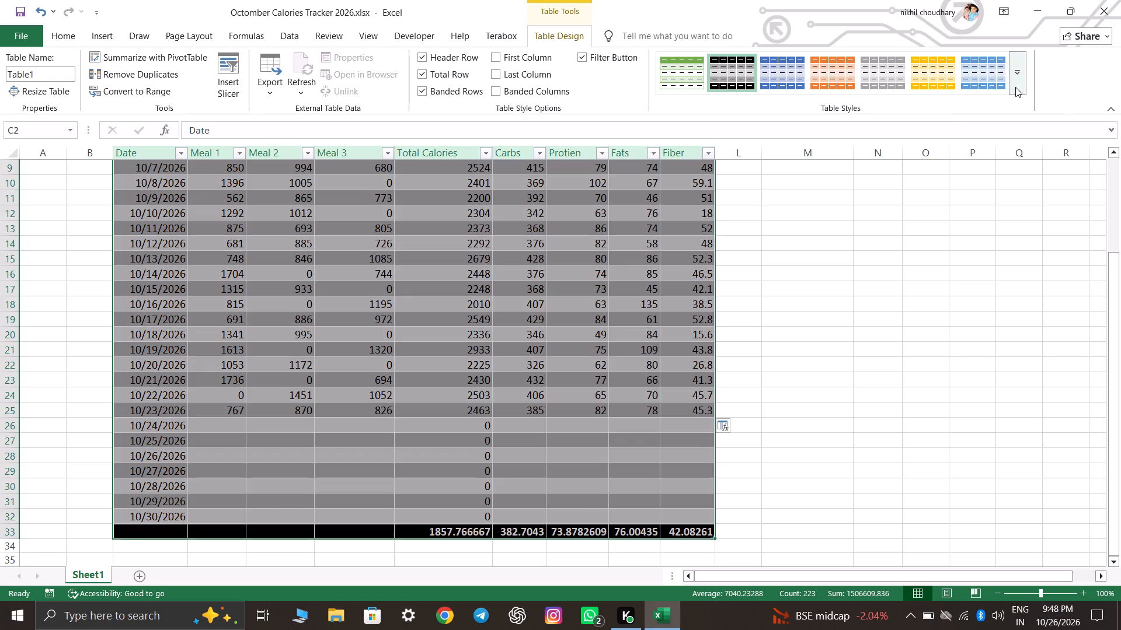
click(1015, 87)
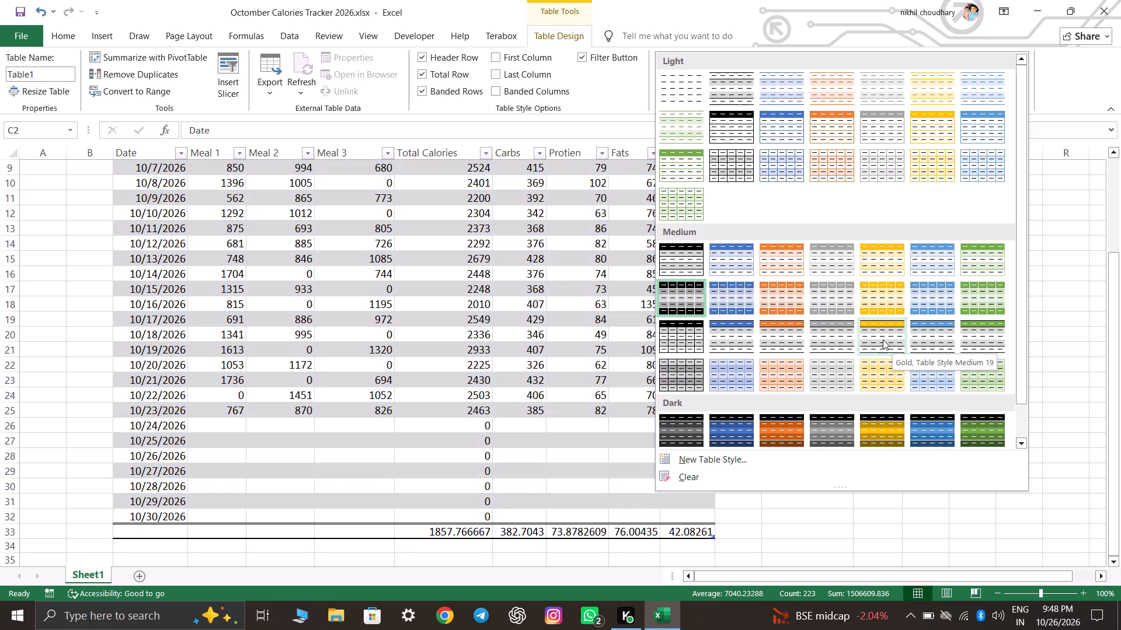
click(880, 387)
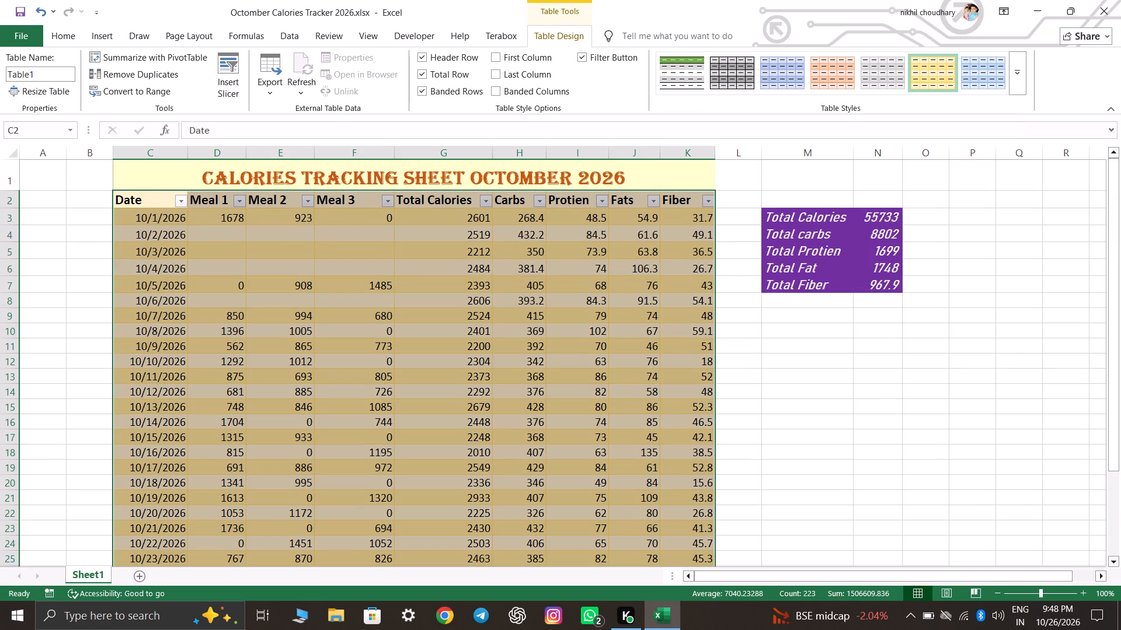
Apply the table style with a green header and light gray banded rows to the calorie table.
click(576, 379)
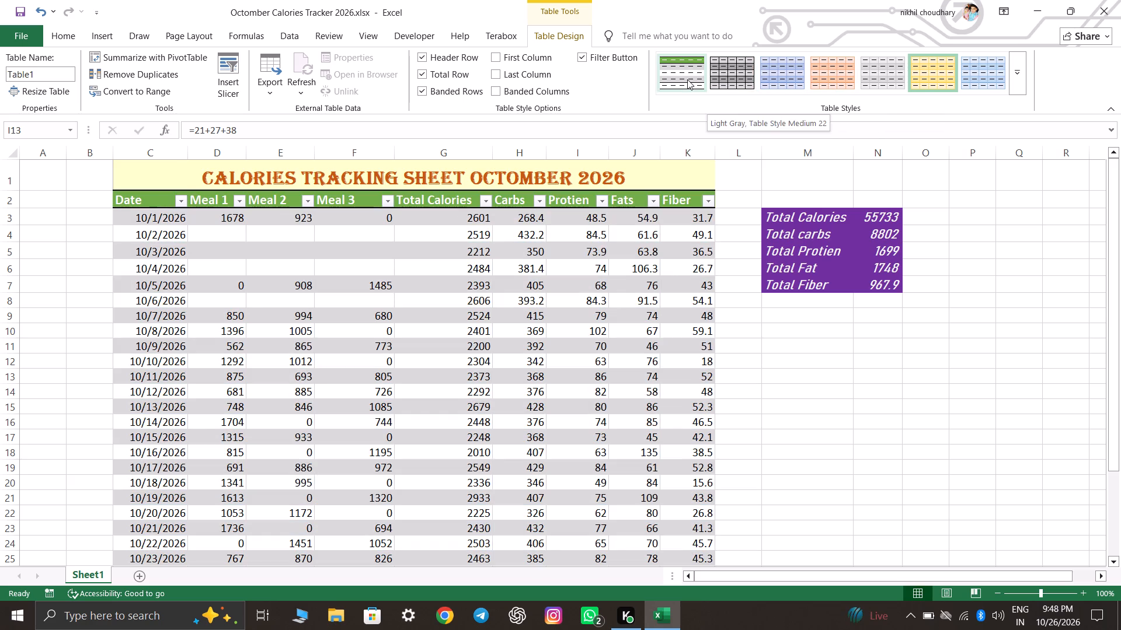
click(687, 79)
click(768, 429)
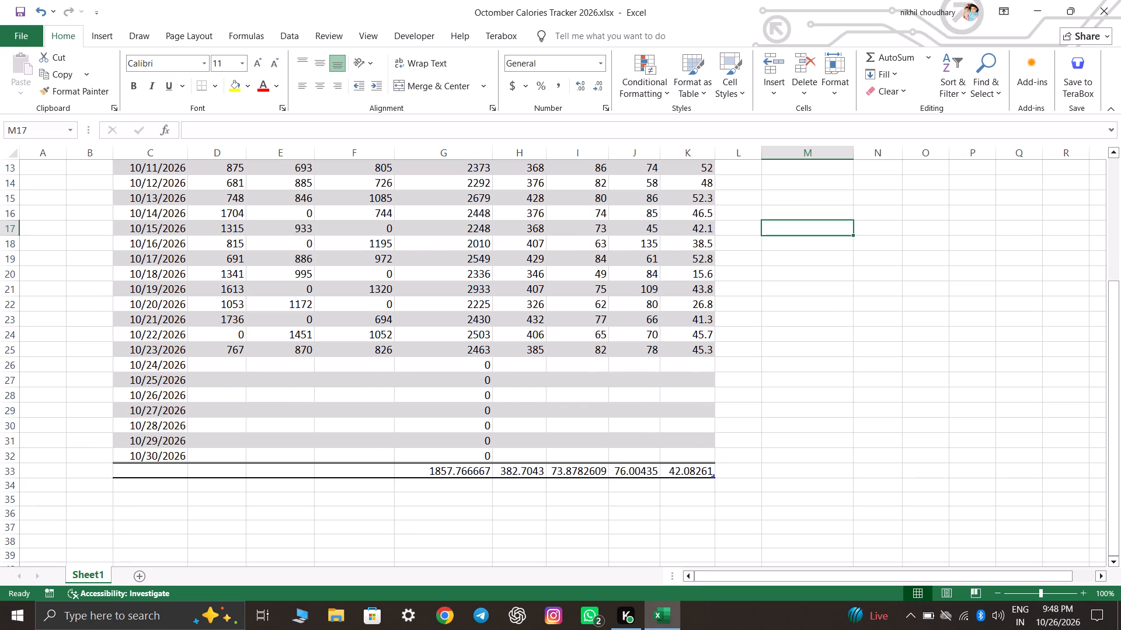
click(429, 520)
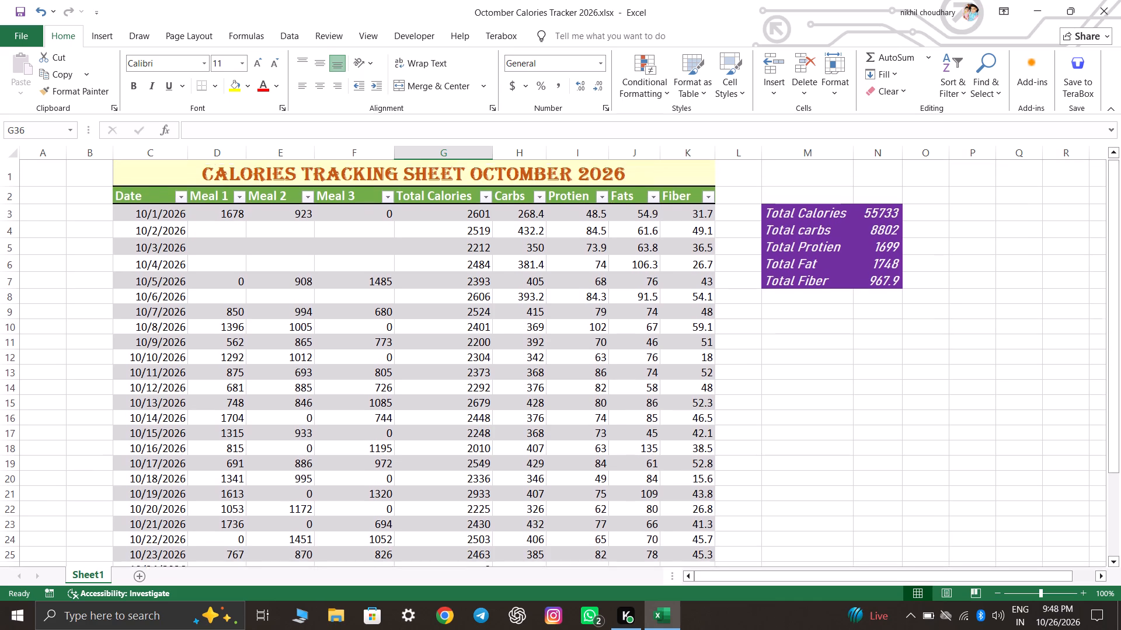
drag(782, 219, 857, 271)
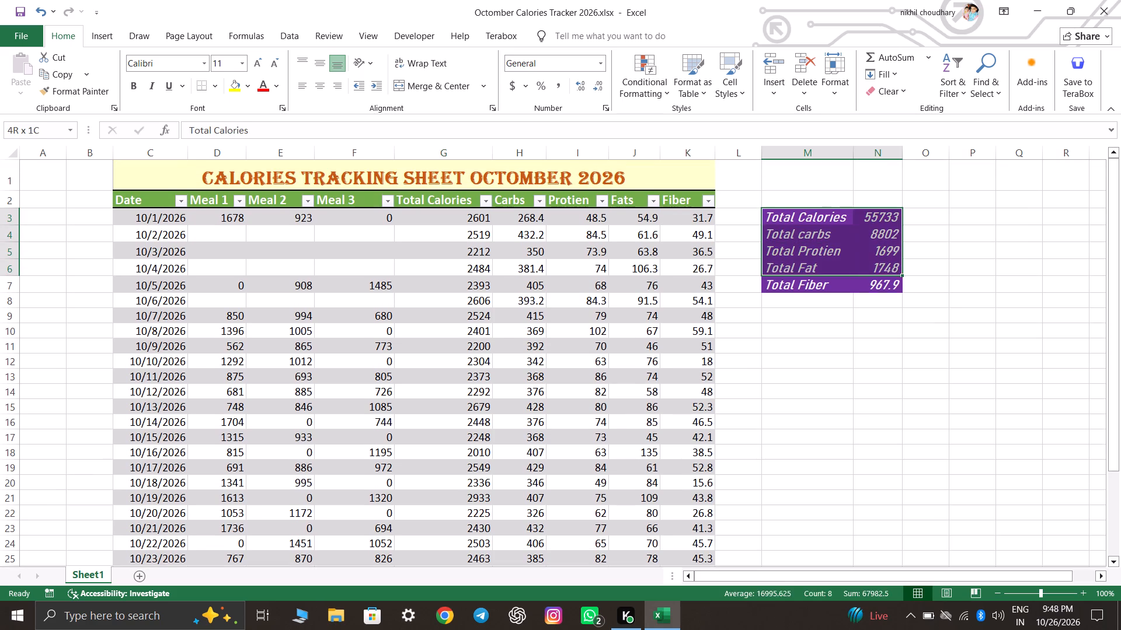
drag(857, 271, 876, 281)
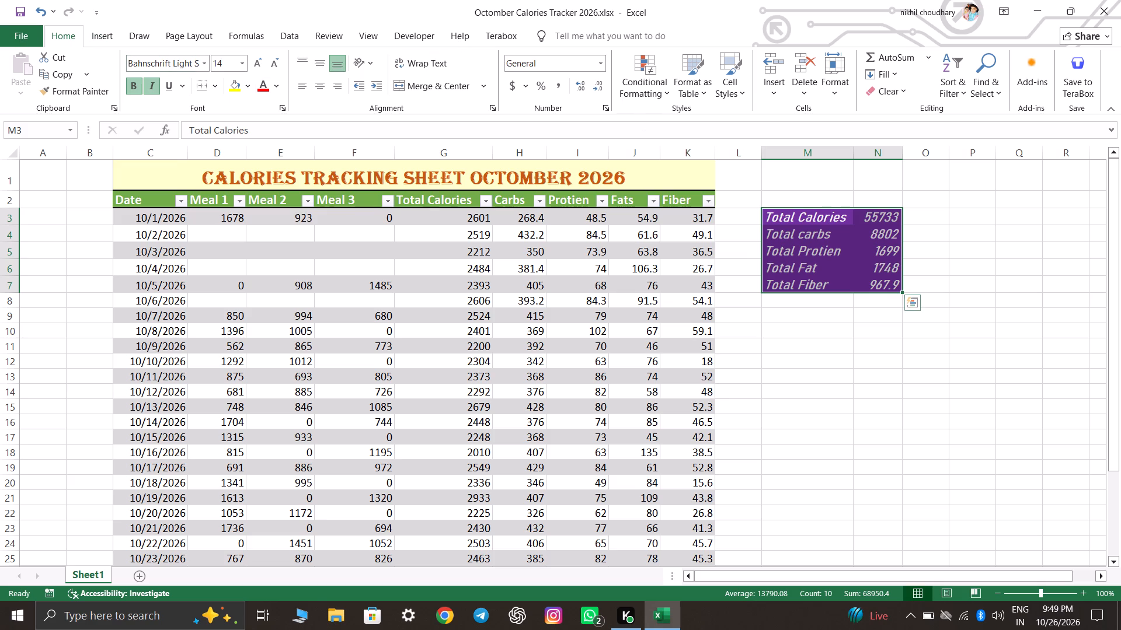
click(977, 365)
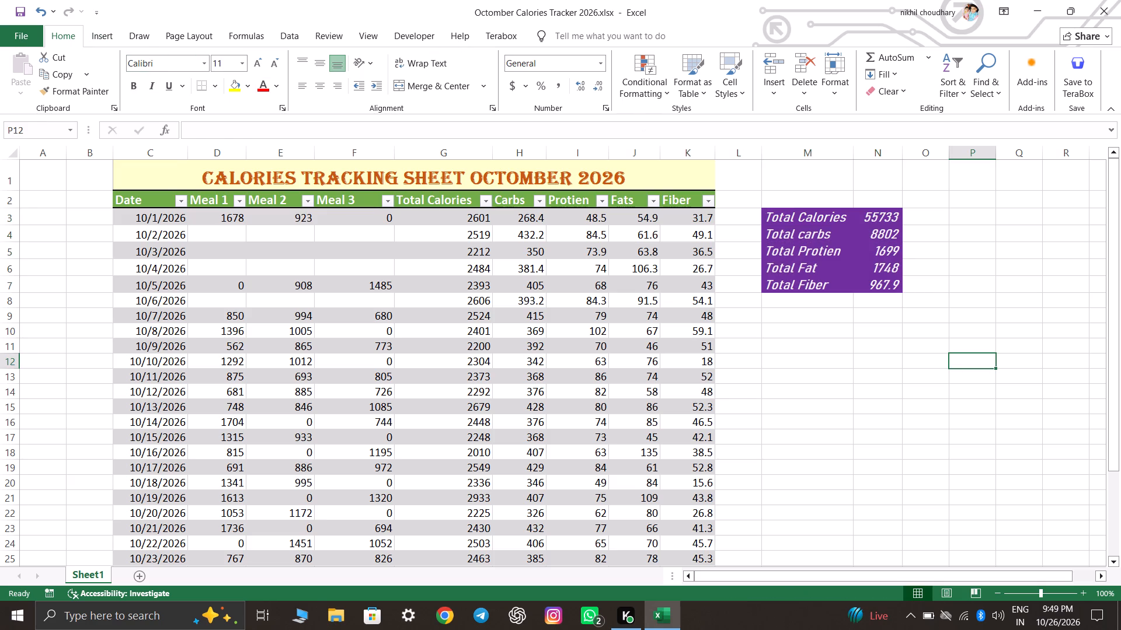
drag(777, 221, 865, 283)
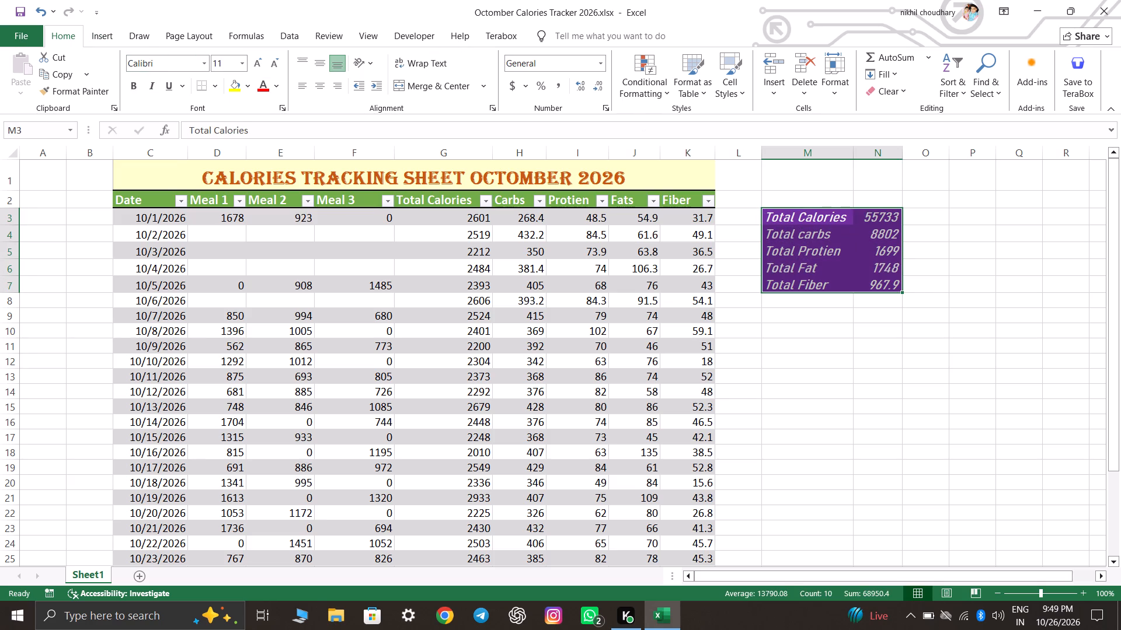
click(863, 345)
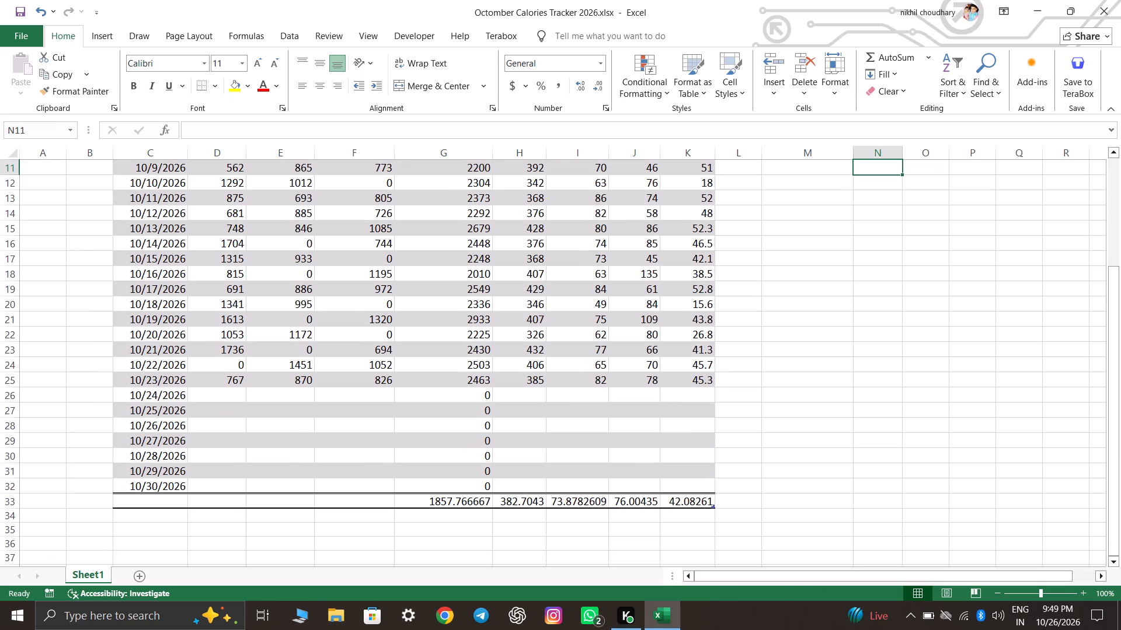
Enter the 10/24/2026 meal calories: 0 for Meal 1, 670 for Meal 2 and 1689 for Meal 3.
click(227, 395)
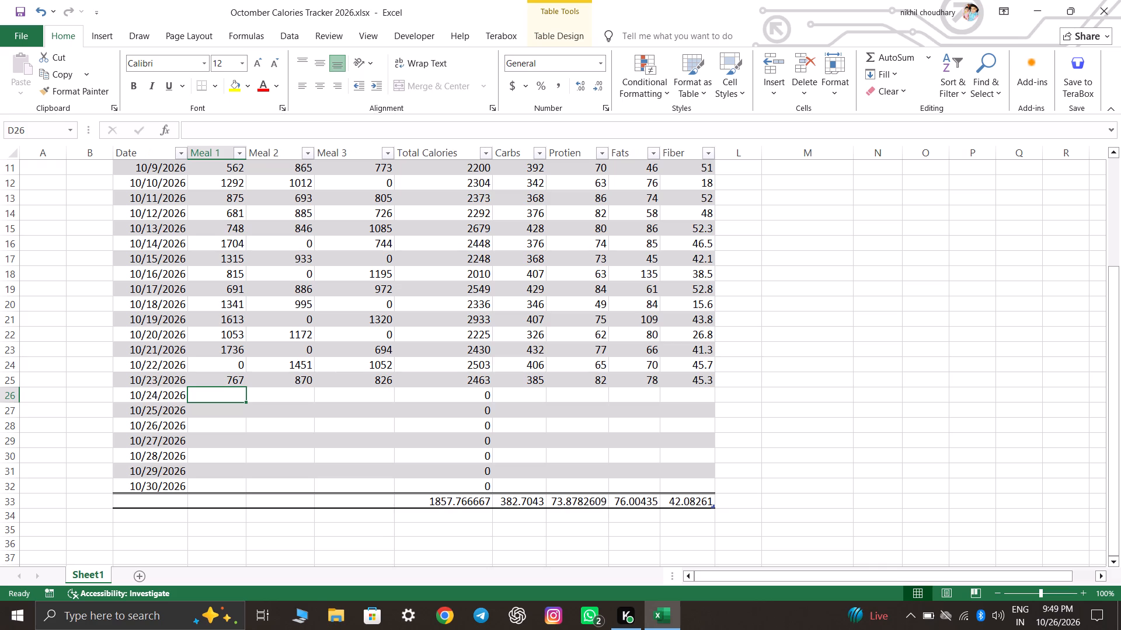
key(0)
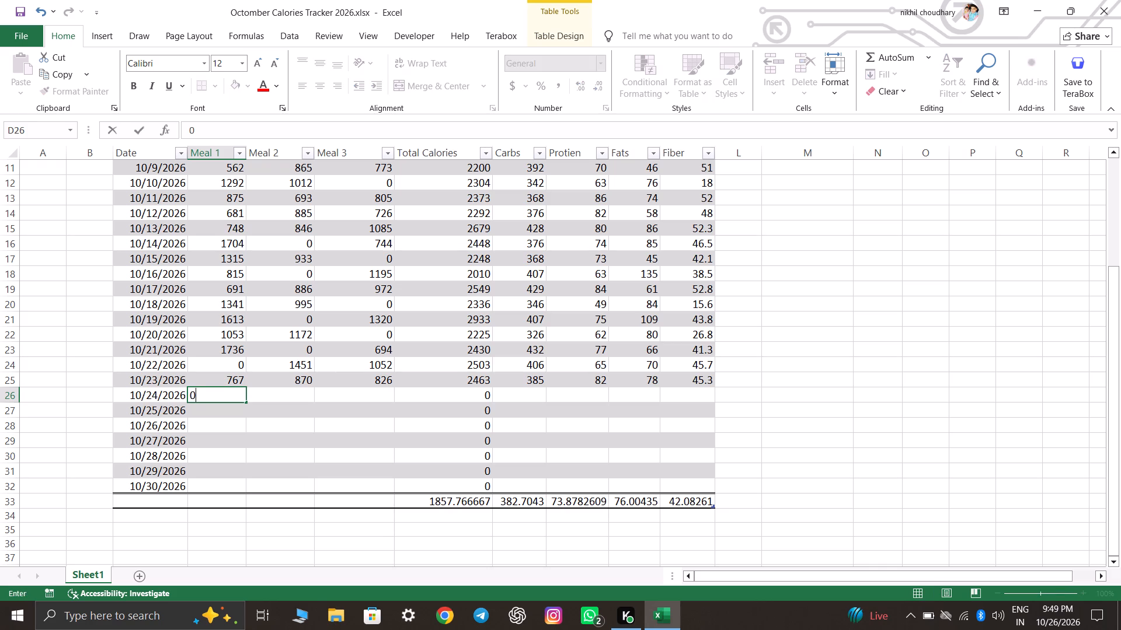
key(Right)
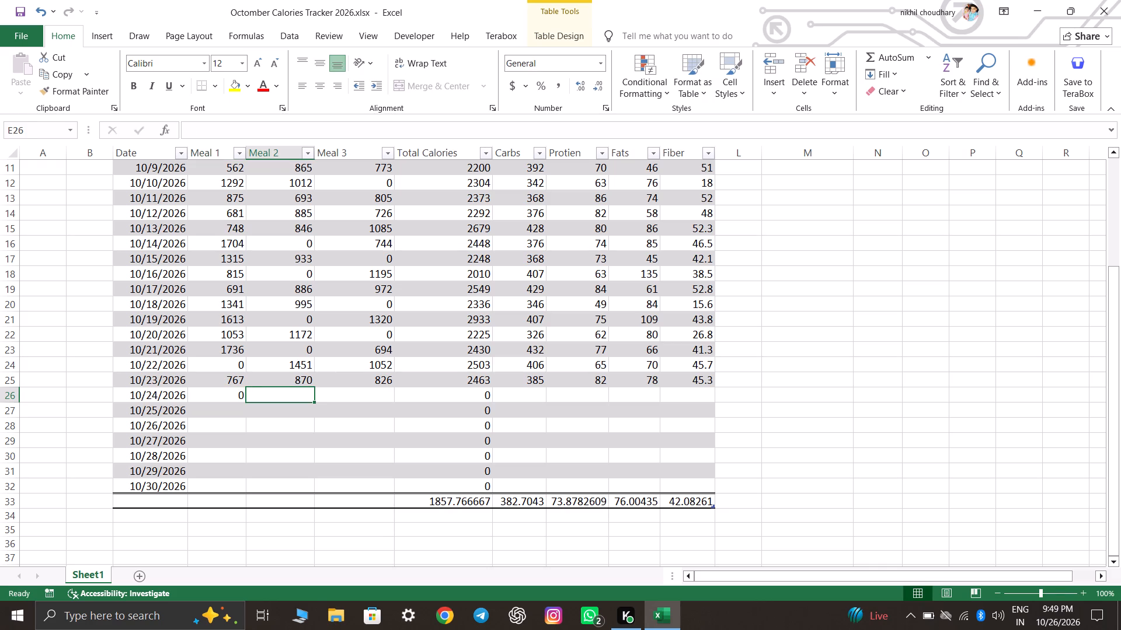
text(670)
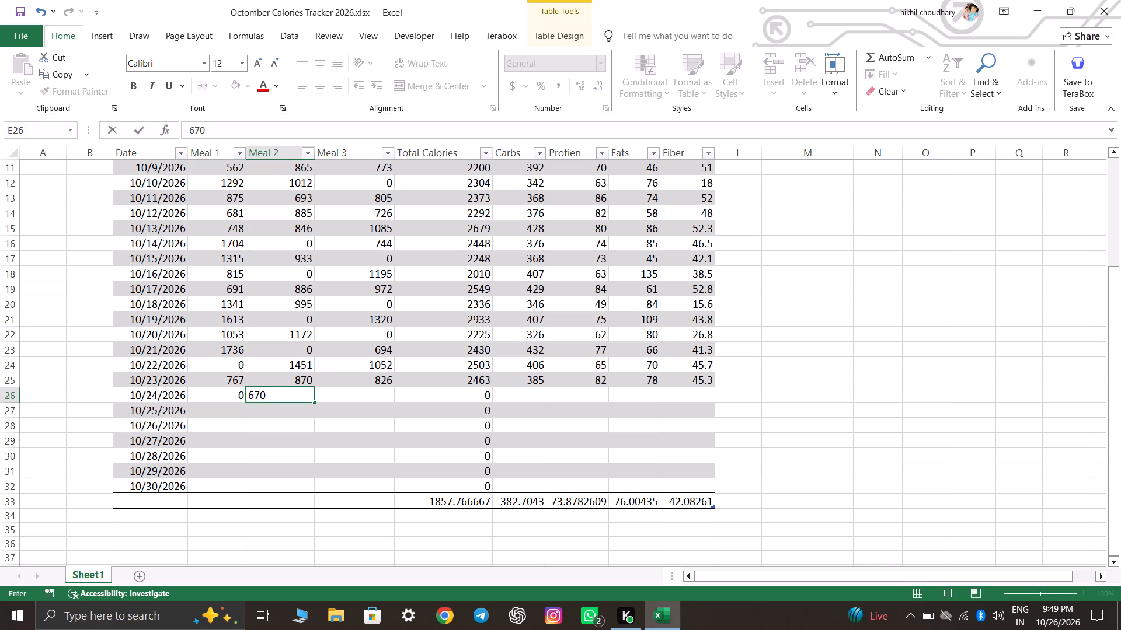
key(Right)
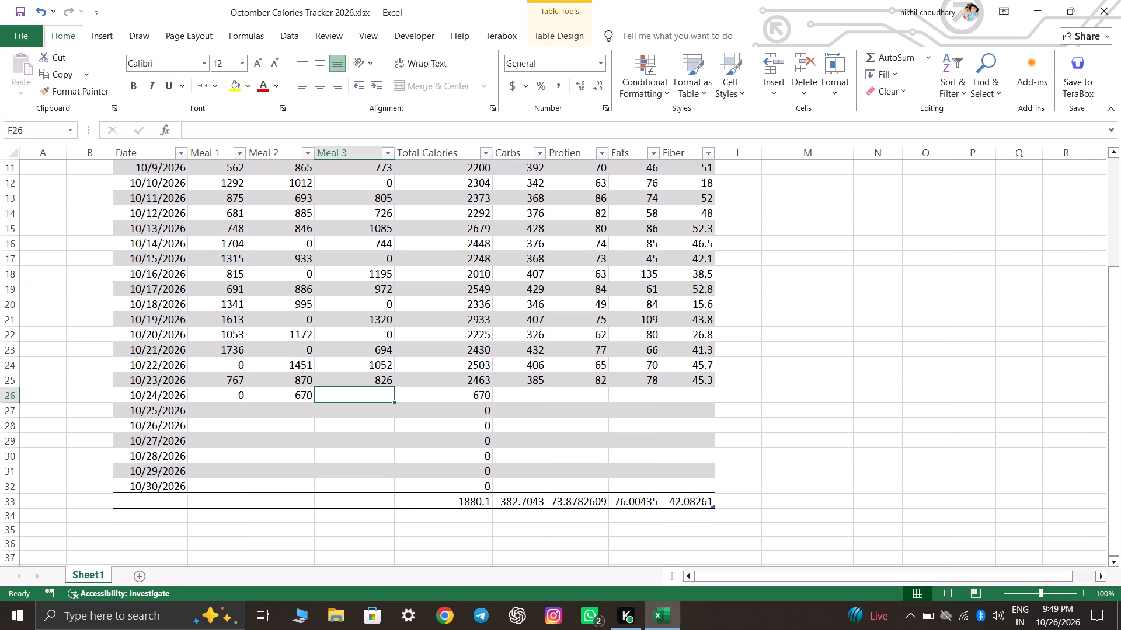
text(1689)
key(Right)
Enter the 10/24/2026 Carbs value as the formula =103+274.
key(Right)
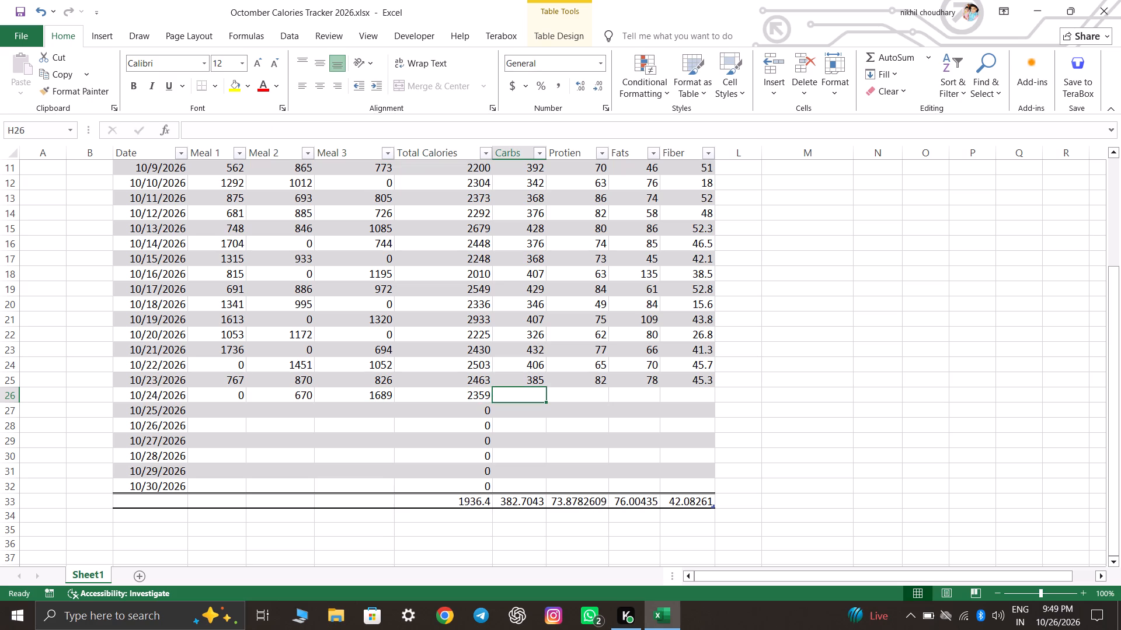
key(equal)
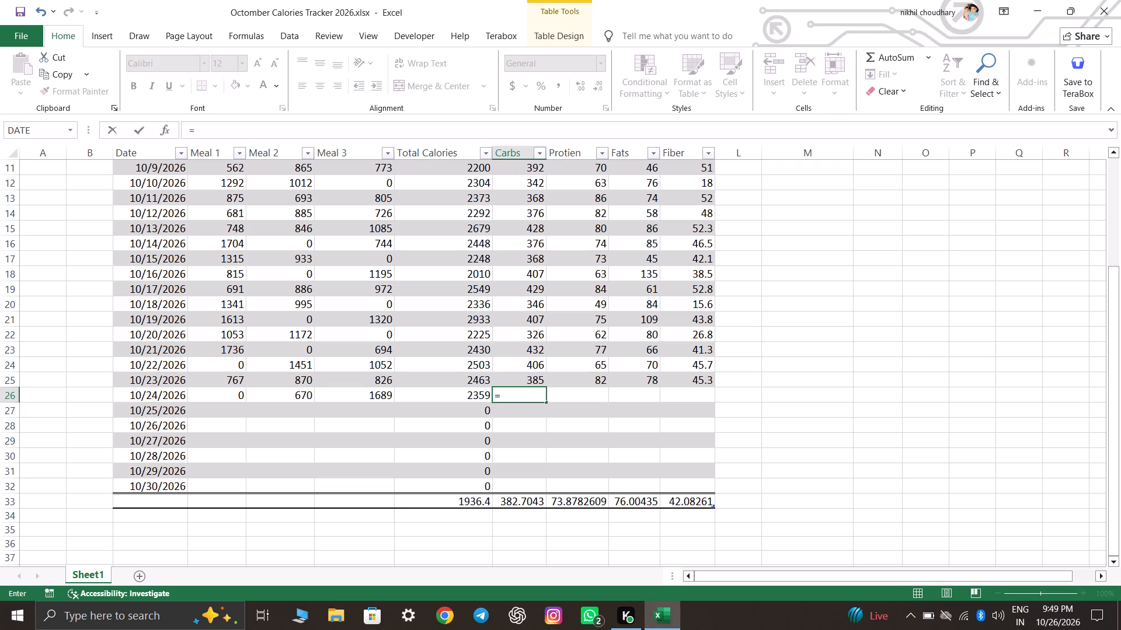
text(103)
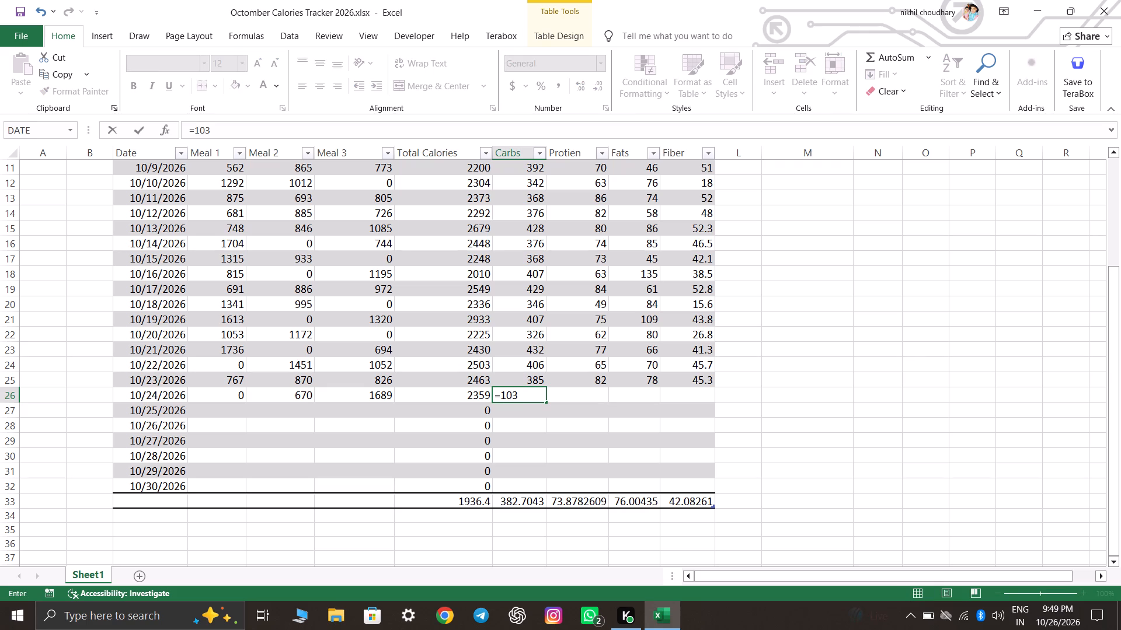
key(plus)
text(274)
key(Right)
Enter the 10/24/2026 Protien value as the formula =19+55.
key(equal)
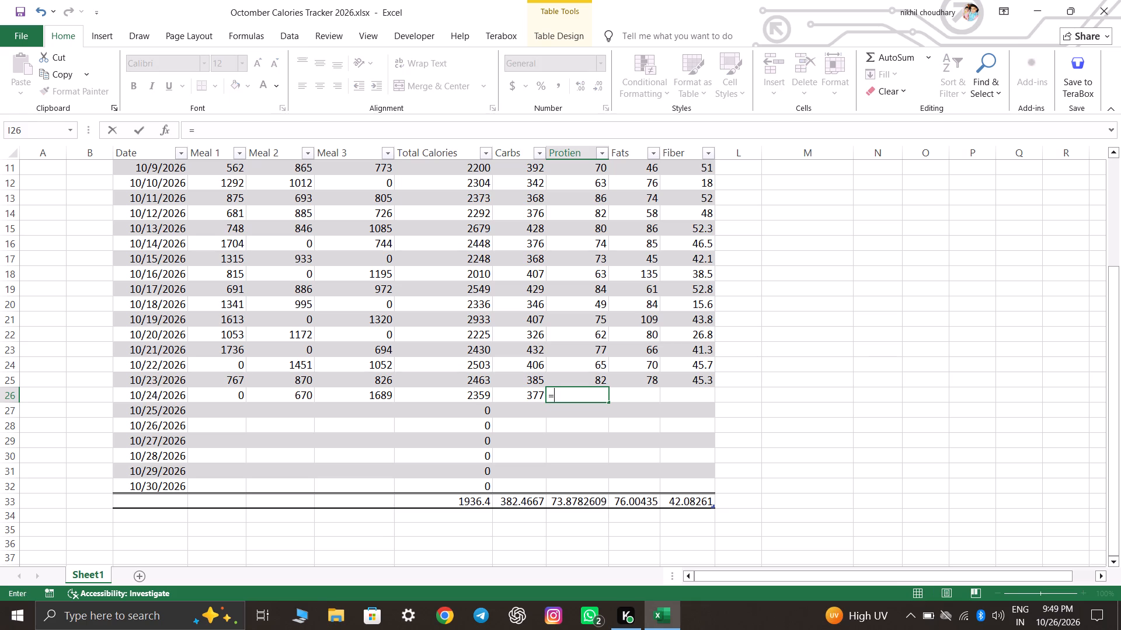
text(19)
key(plus)
text(55)
key(Right)
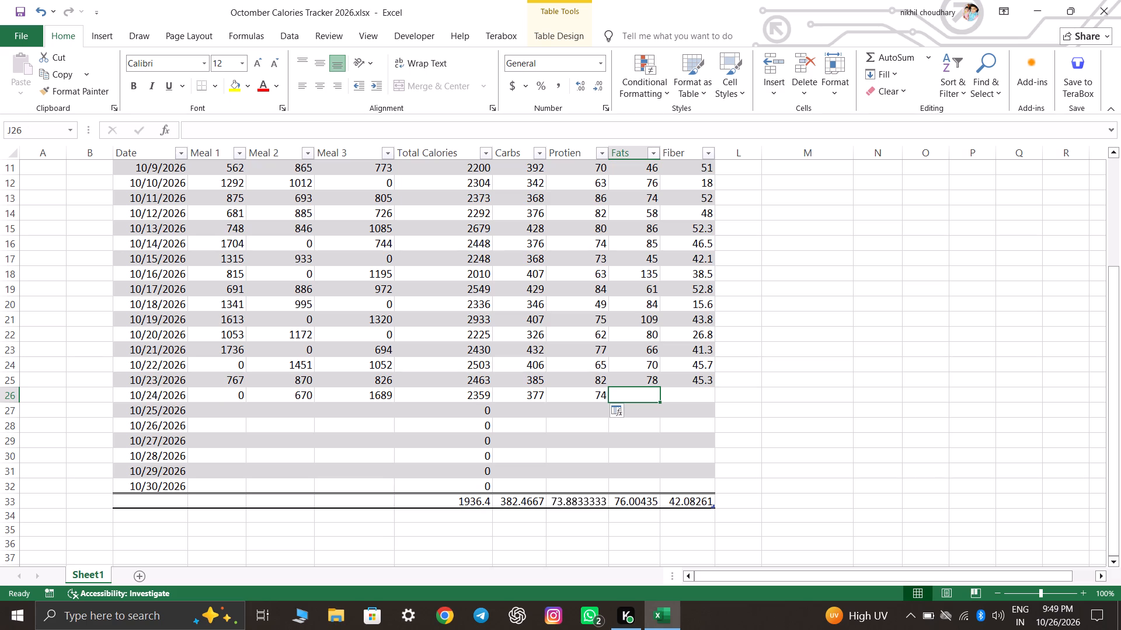
Enter the 10/24/2026 Fats value as the formula =25+51.
key(equal)
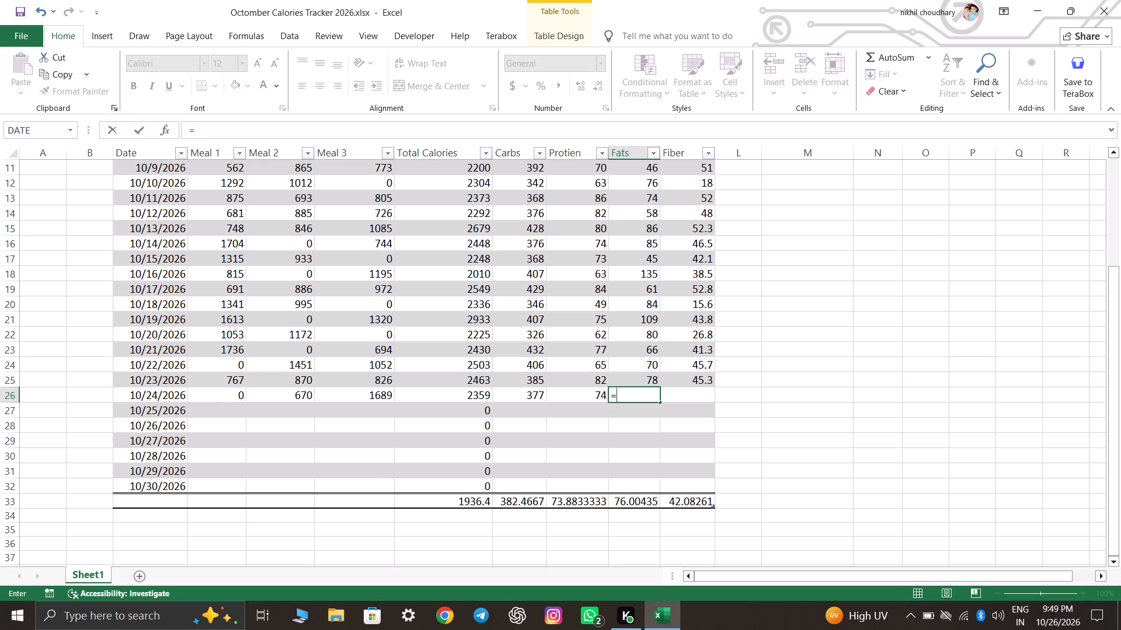
text(25+)
text(51)
key(Right)
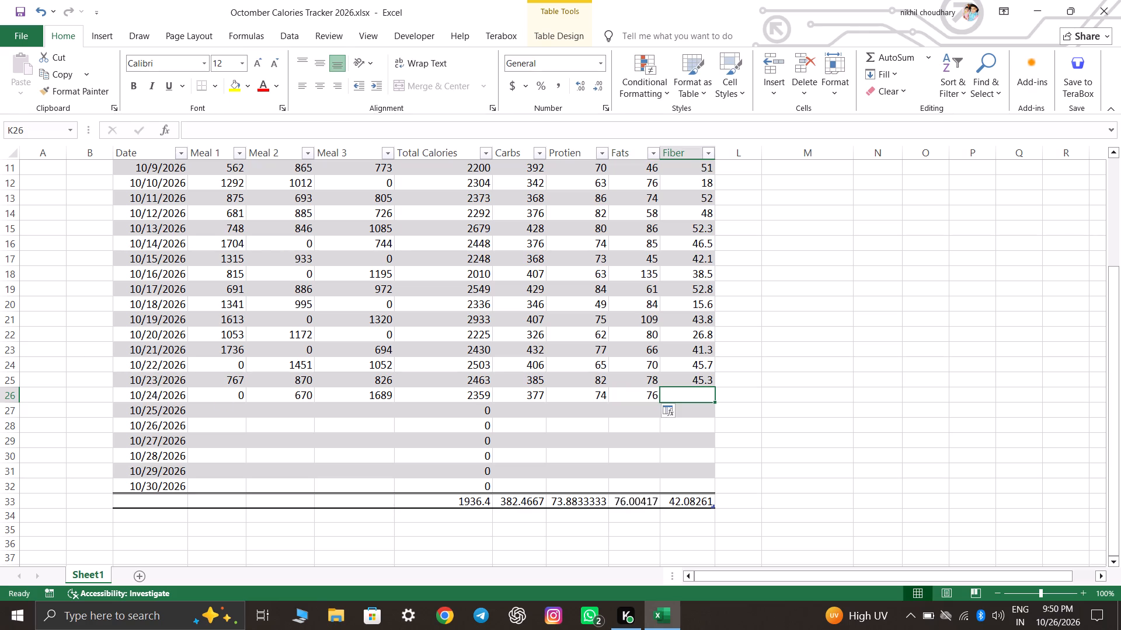
Enter the 10/24/2026 Fiber value as the formula =10+29.8.
key(equal)
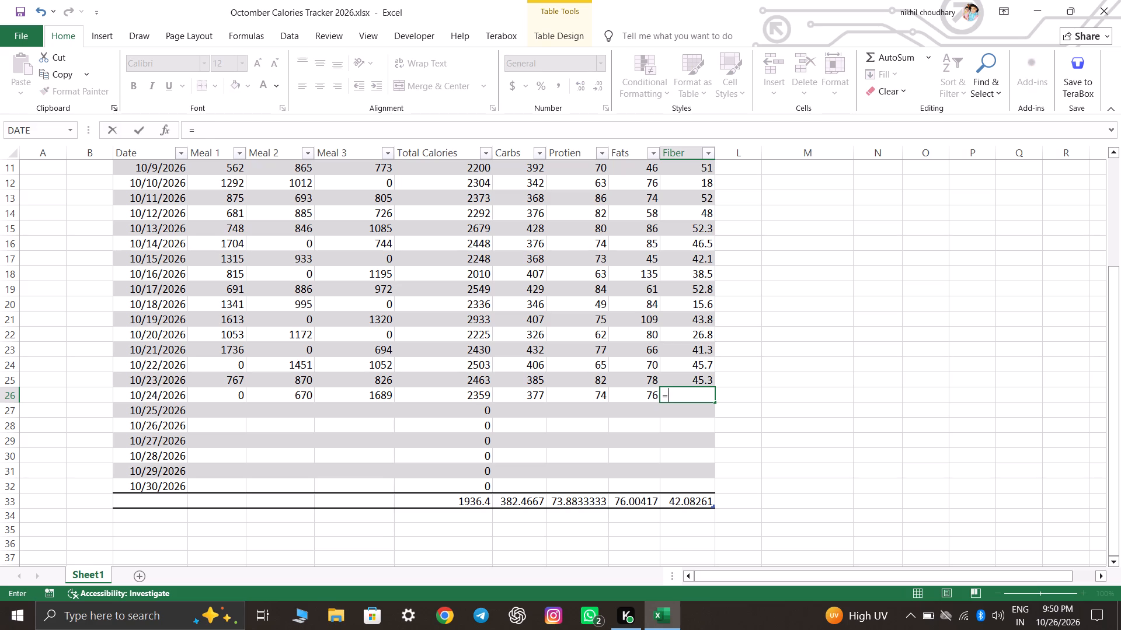
text(10)
key(plus)
text(29)
text(.8)
key(Return)
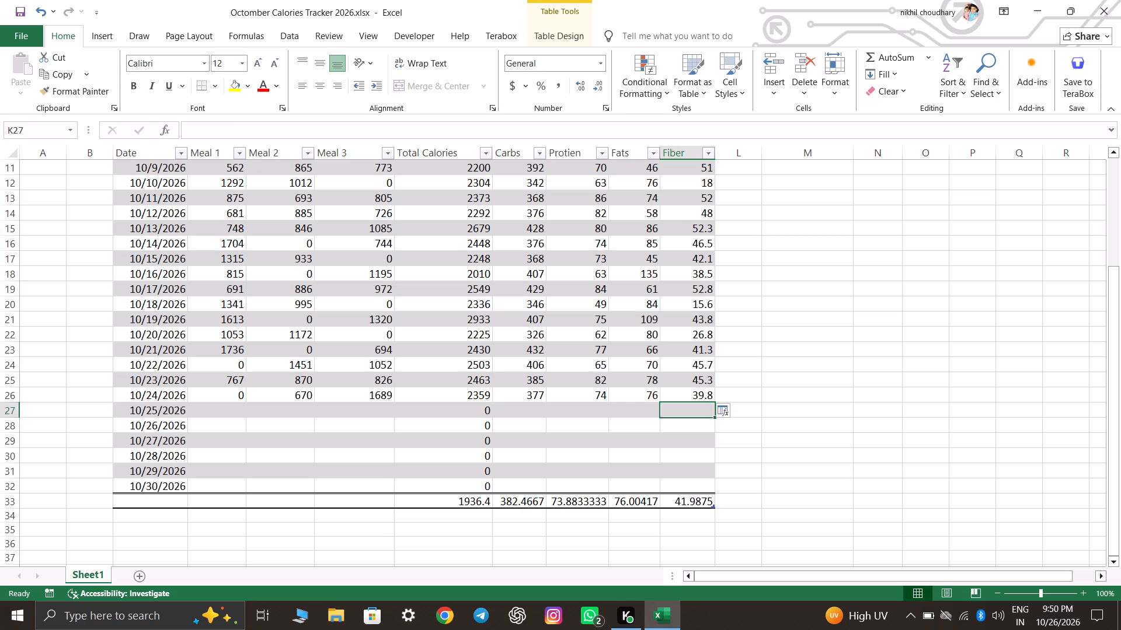
Enter the 10/25/2026 meal calories: 1400 for Meal 1, 0 for Meal 2 and 1193 for Meal 3.
key(Left)
key(Left)
key(Left)
key(Left)
key(Left)
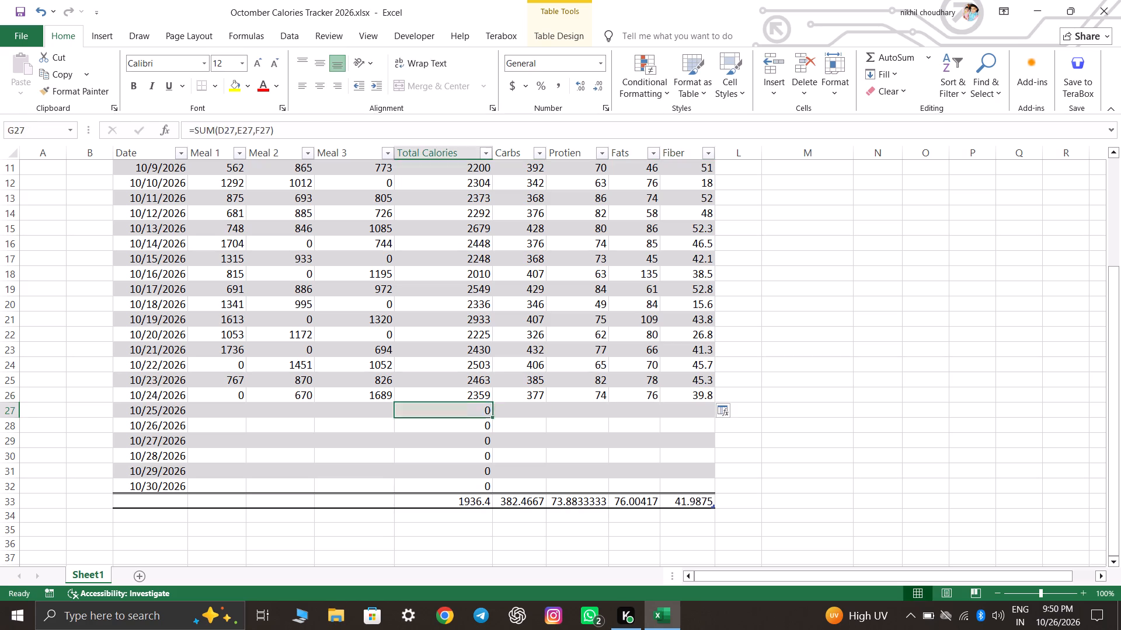
key(Left)
key(Left)
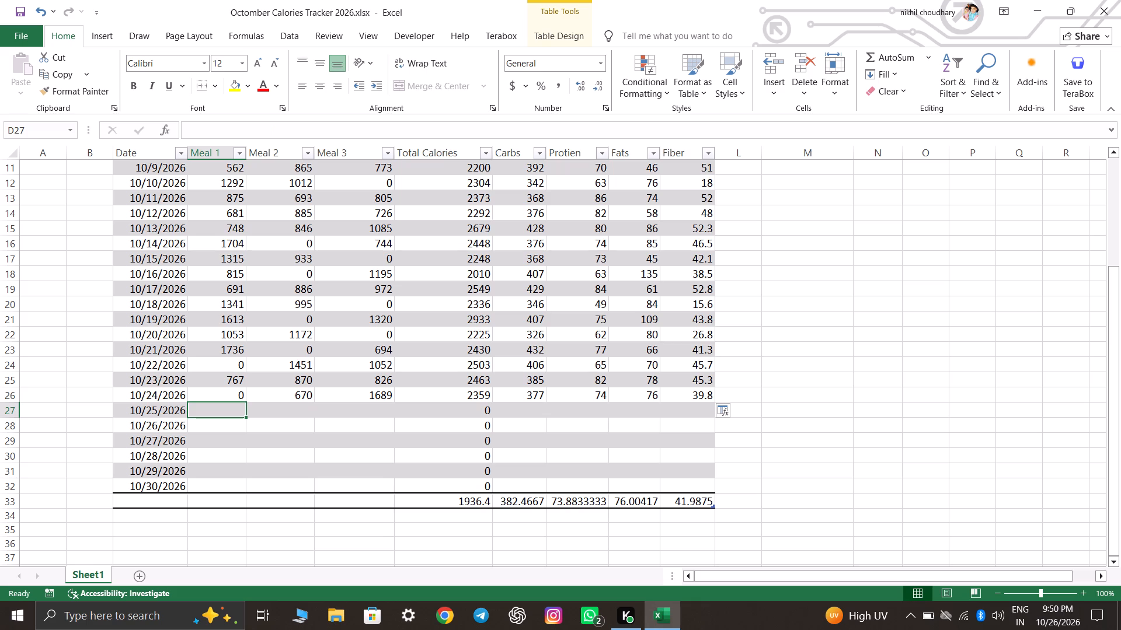
text(1400)
key(Right)
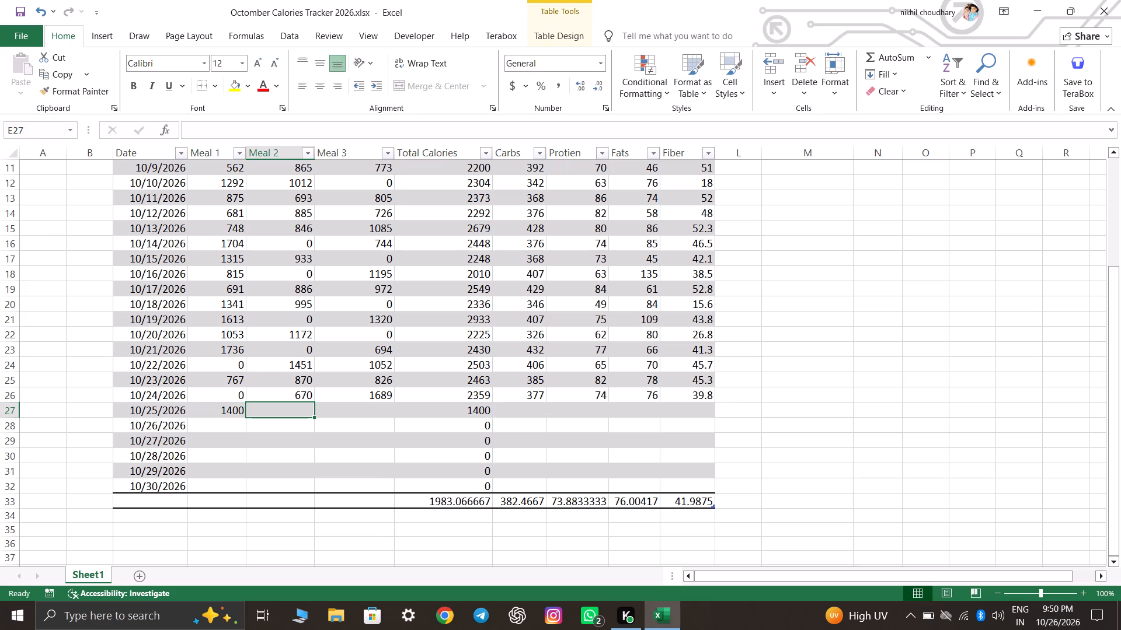
key(0)
key(Right)
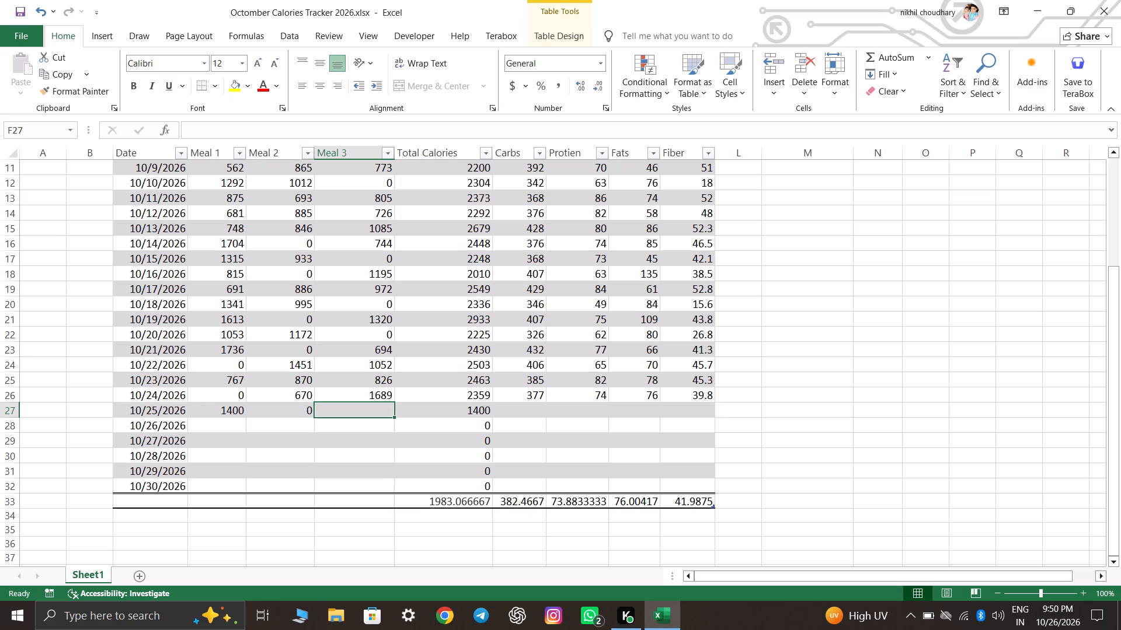
text(1193)
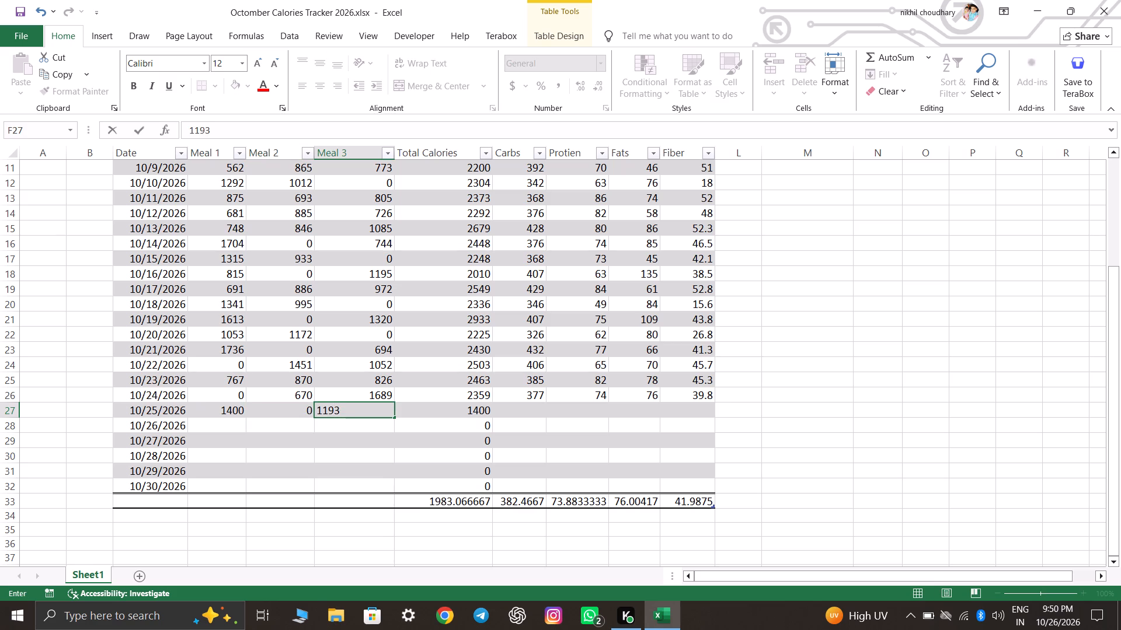
key(Right)
Enter the 10/25/2026 Carbs value as the formula =254+138.
key(Right)
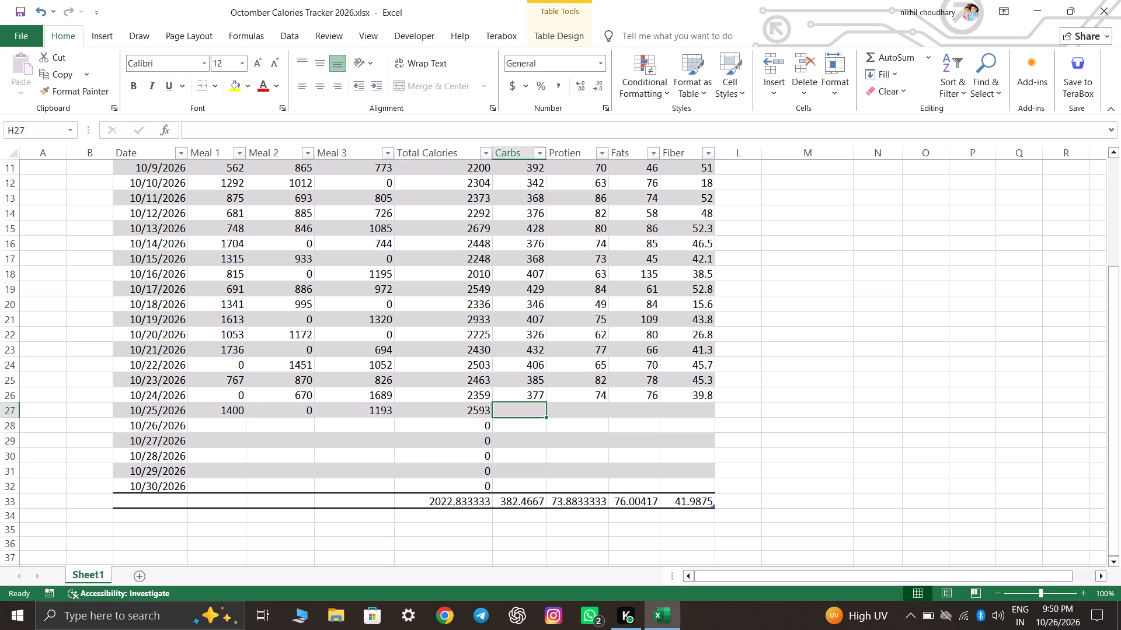
key(equal)
text(254)
key(plus)
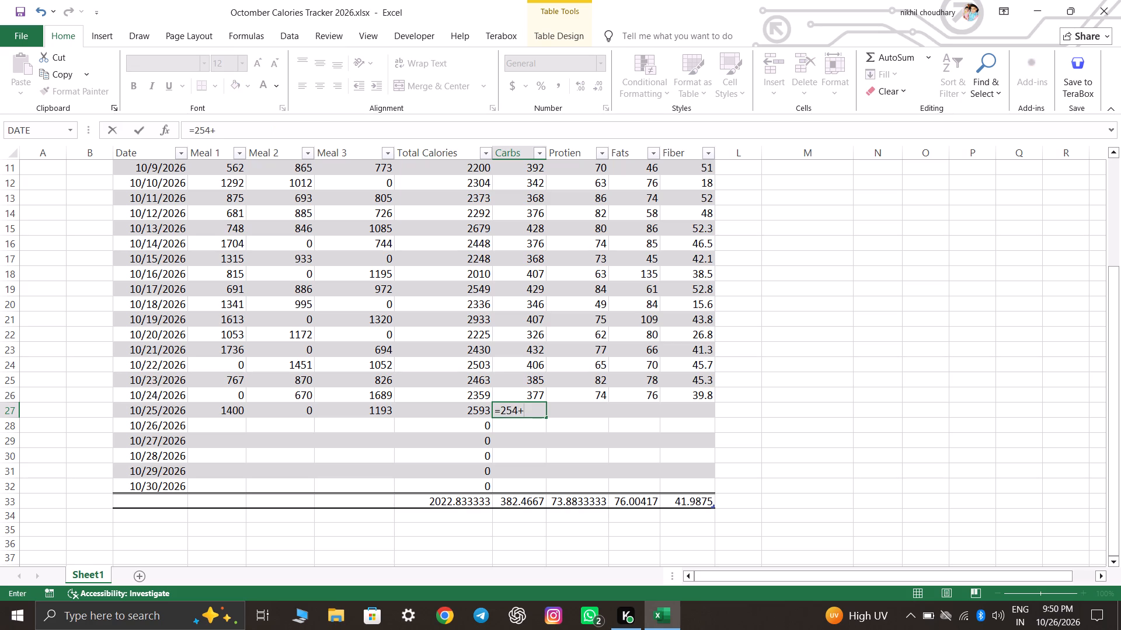
text(138)
key(Right)
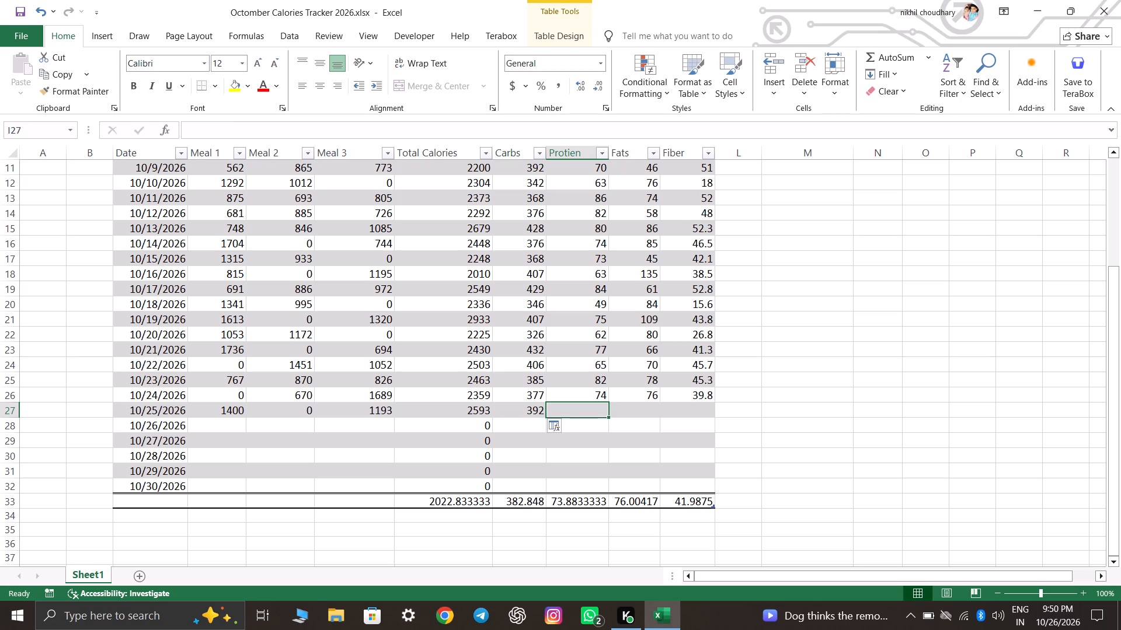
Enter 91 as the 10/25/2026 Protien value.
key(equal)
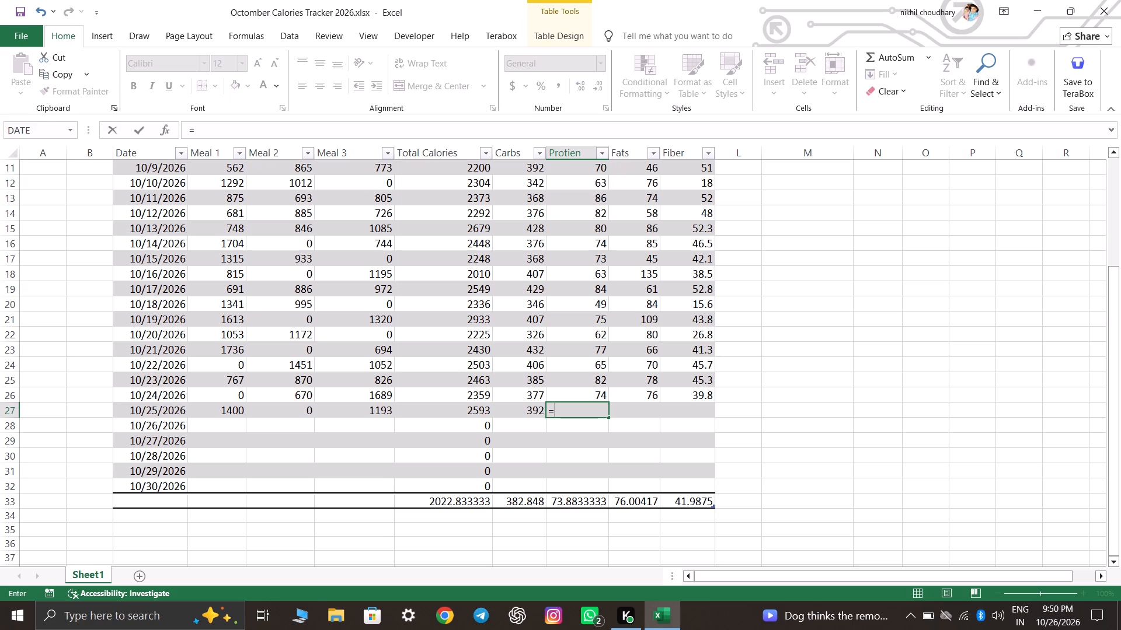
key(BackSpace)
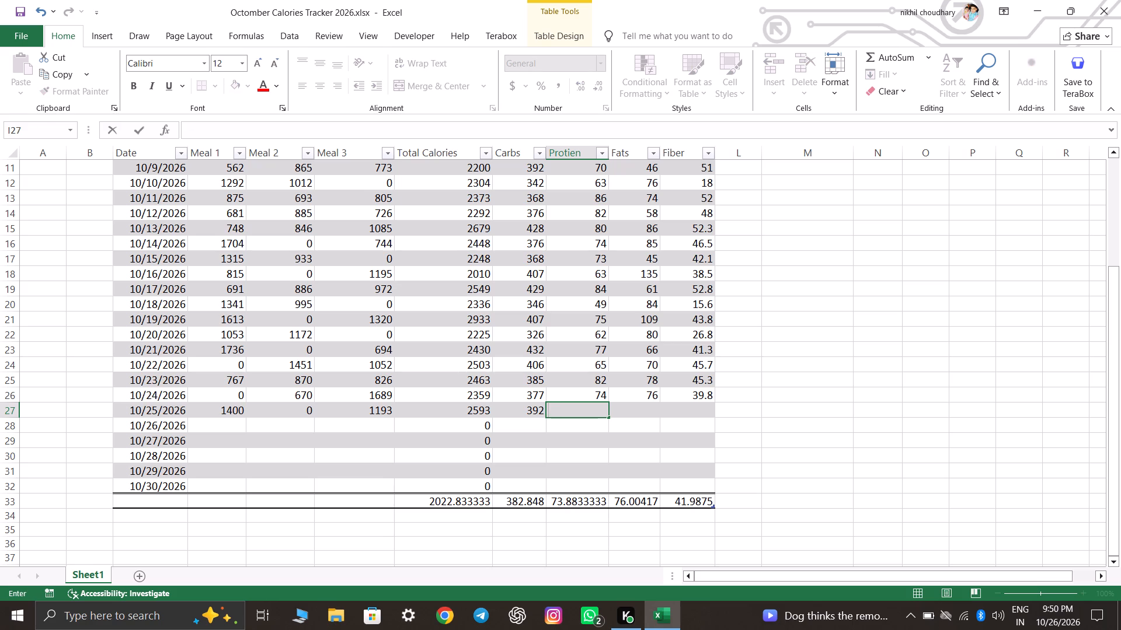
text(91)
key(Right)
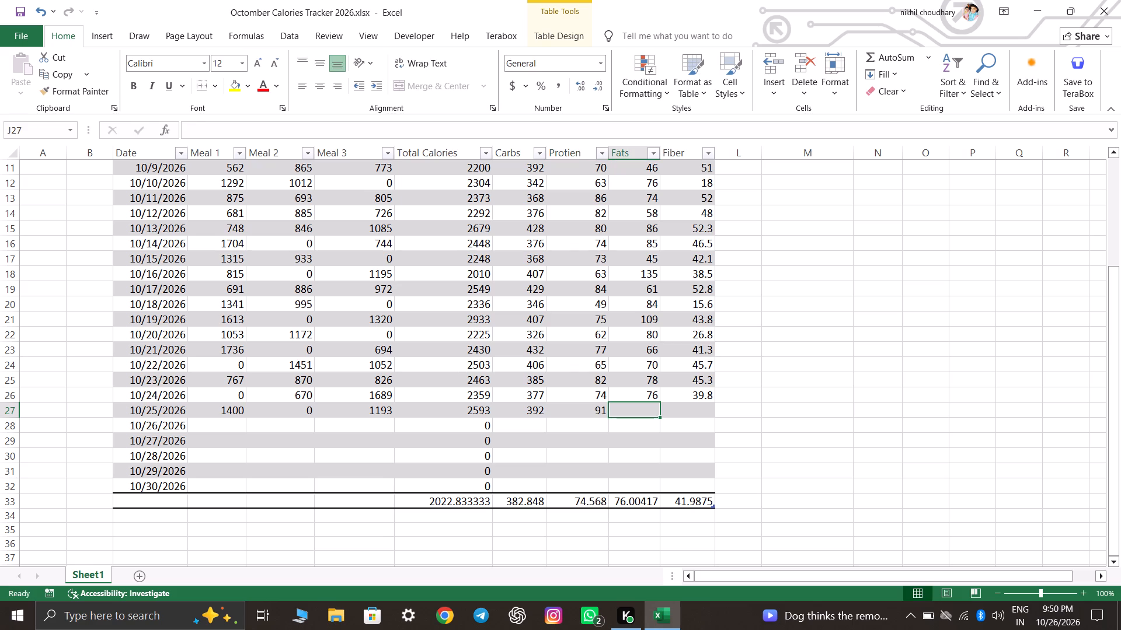
Enter 91 as the 10/25/2026 Fats value.
key(equal)
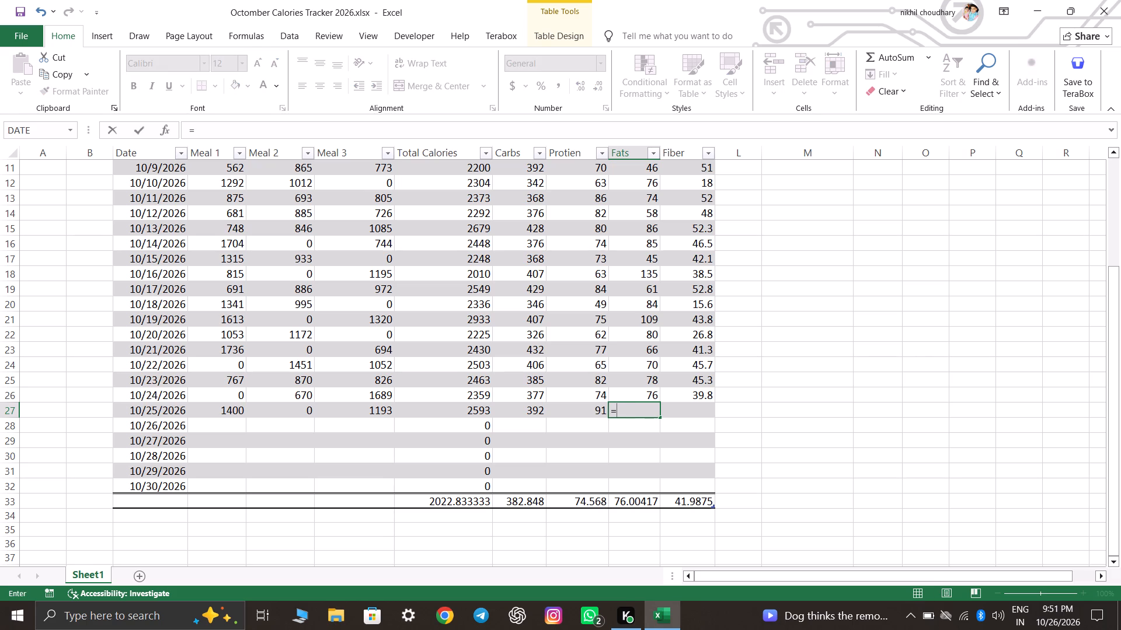
key(BackSpace)
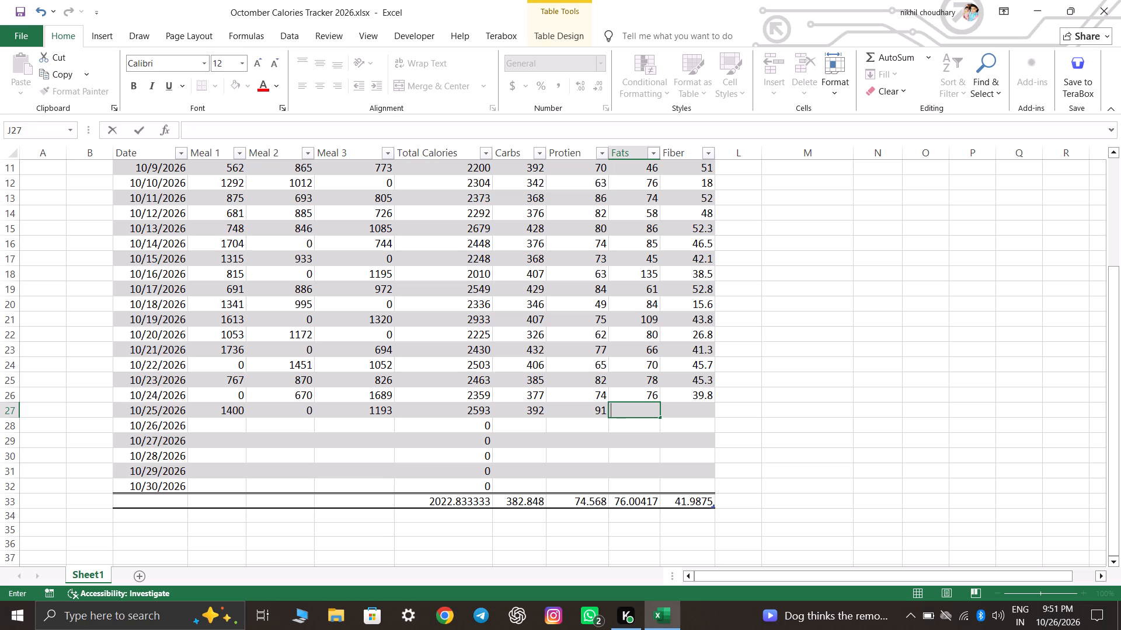
text(91)
key(Left)
Replace the 10/25/2026 Protien value with the formula =37+26.
key(equal)
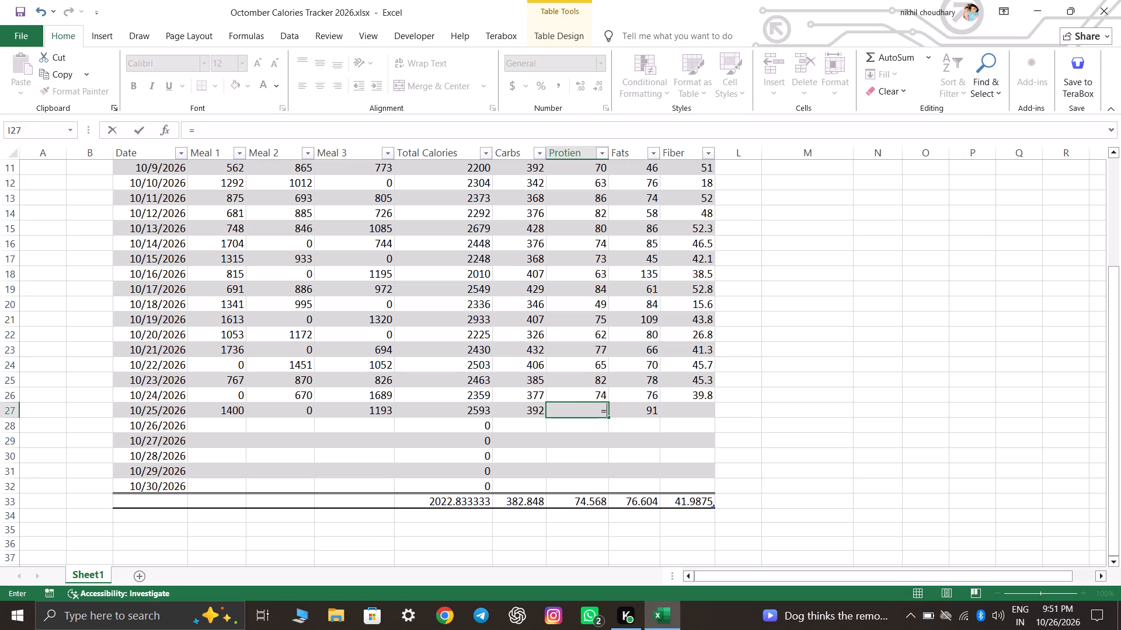
text(37+)
text(26)
key(Right)
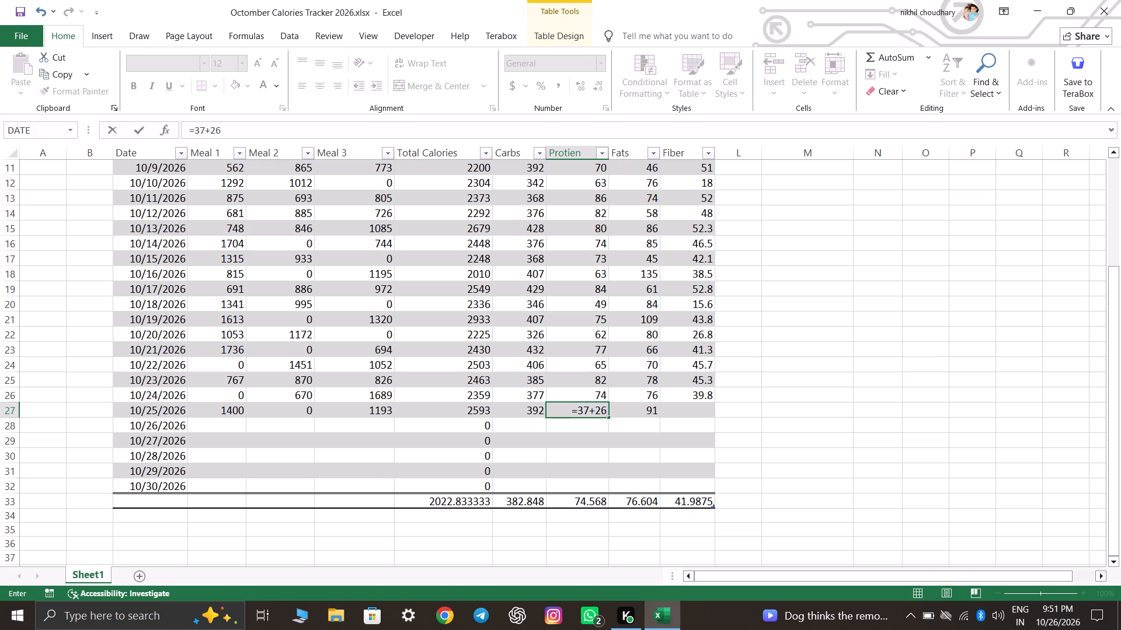
key(Right)
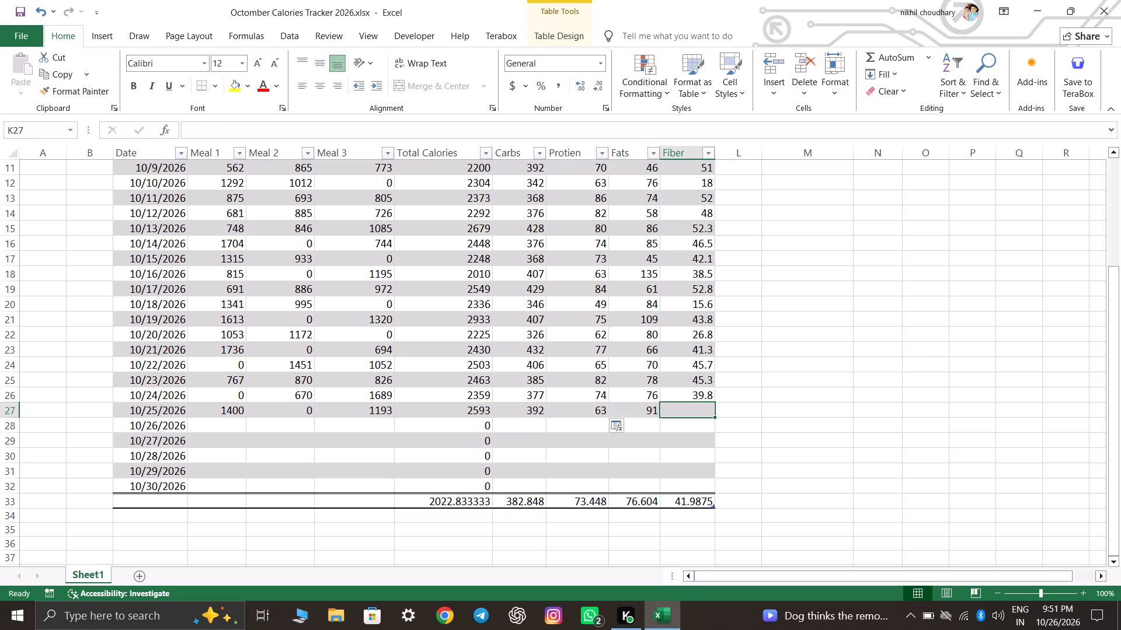
Enter the 10/25/2026 Fiber value as the formula =22.7+11.2.
key(equal)
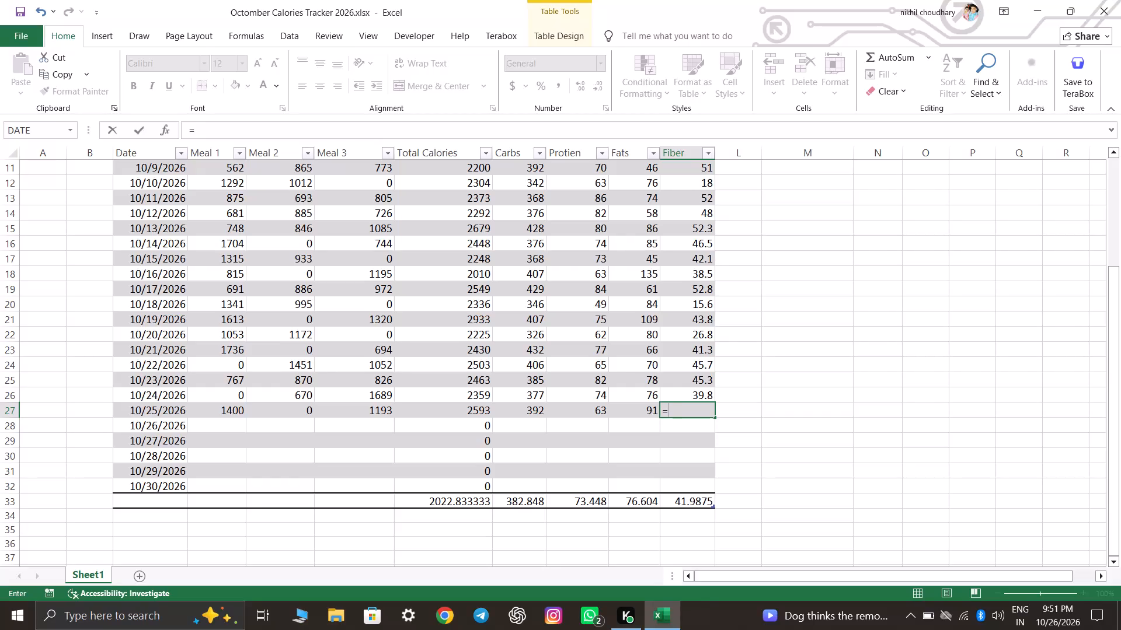
text(22.7)
key(plus)
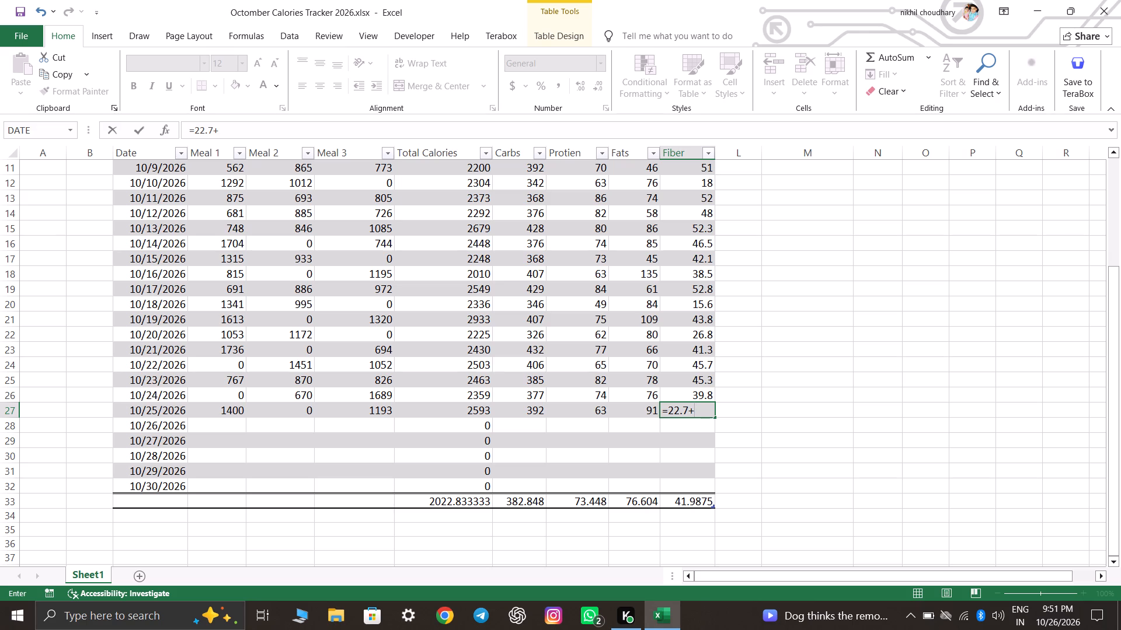
text(11.2)
key(Return)
Enter the 10/26/2026 meal calories: 907 for Meal 1, 787 for Meal 2 and 782 for Meal 3.
key(Left)
key(Left)
key(Left)
key(Left)
key(Left)
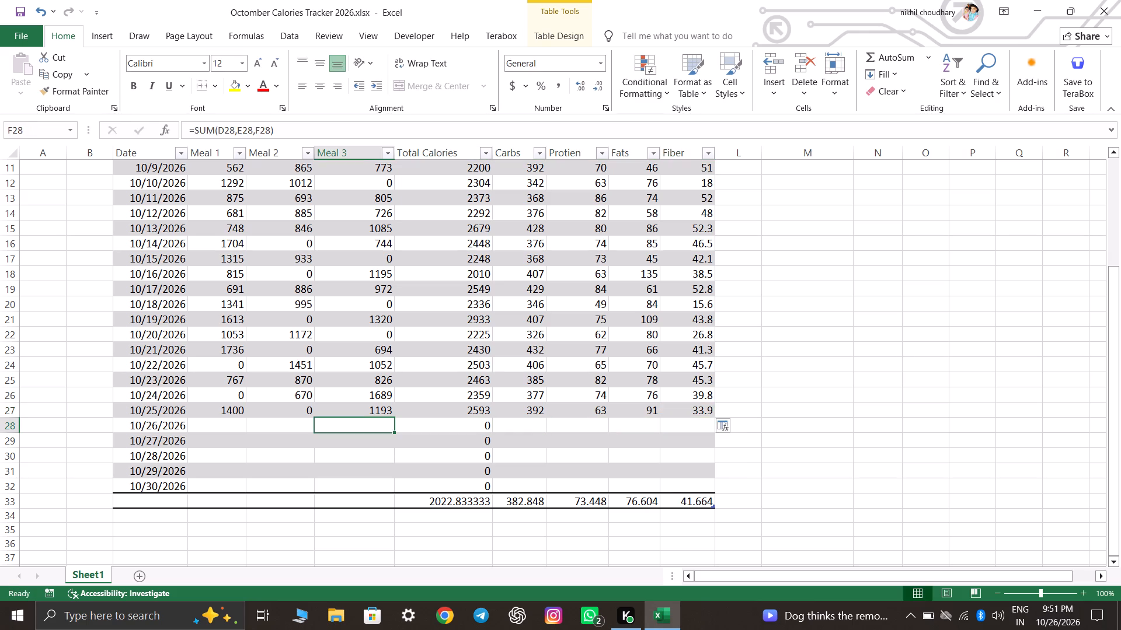
key(Left)
key(Left)
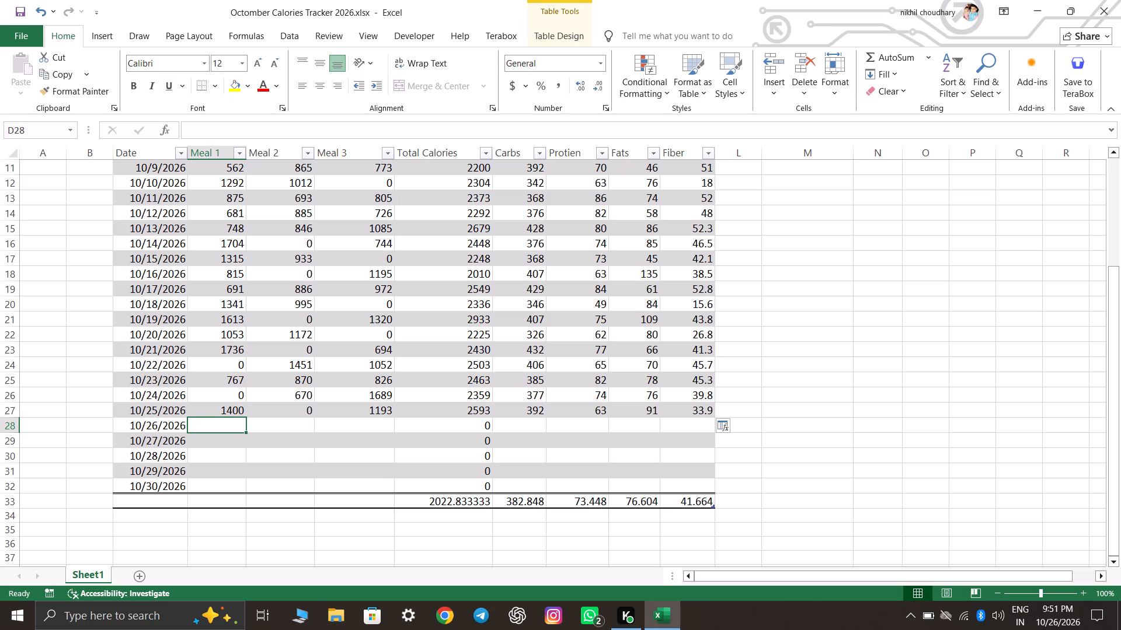
text(907)
key(Right)
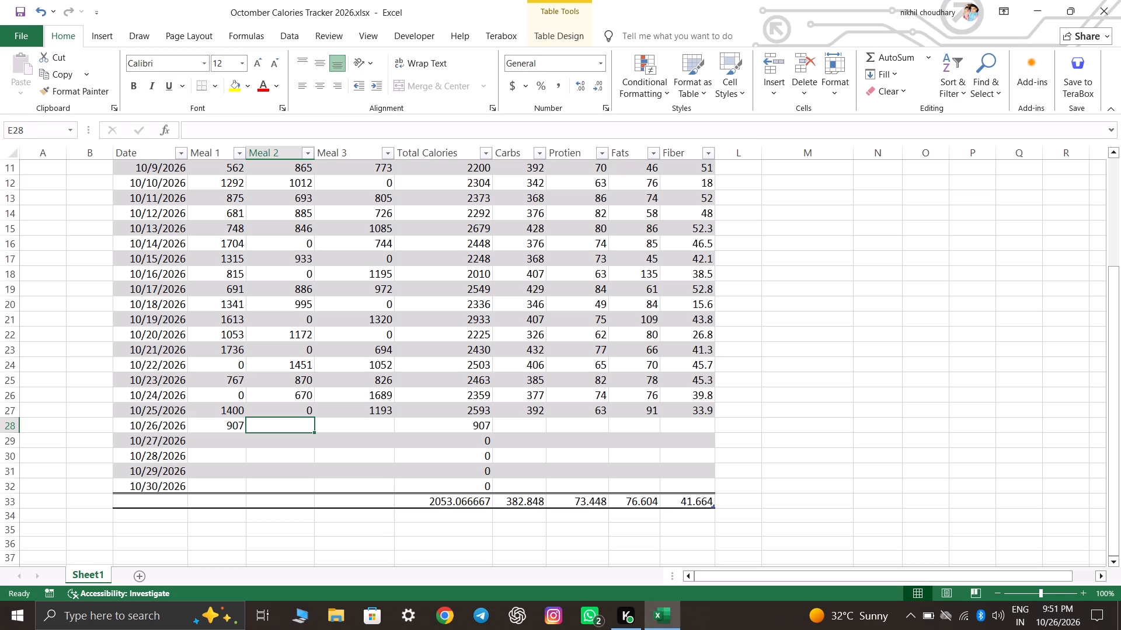
text(787)
key(Right)
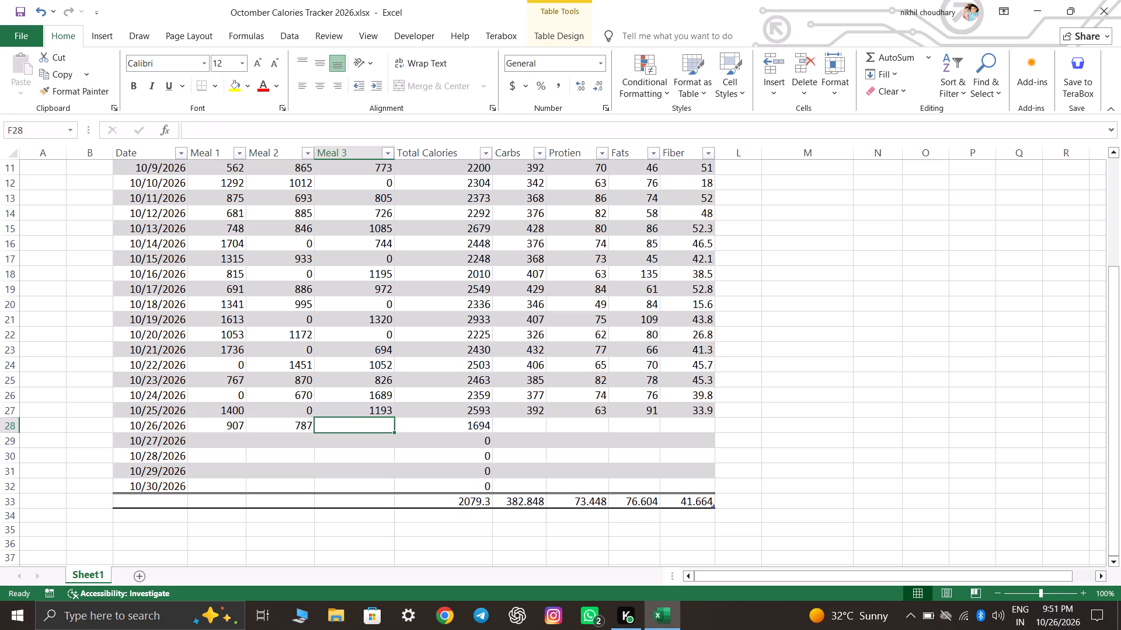
text(782)
key(Right)
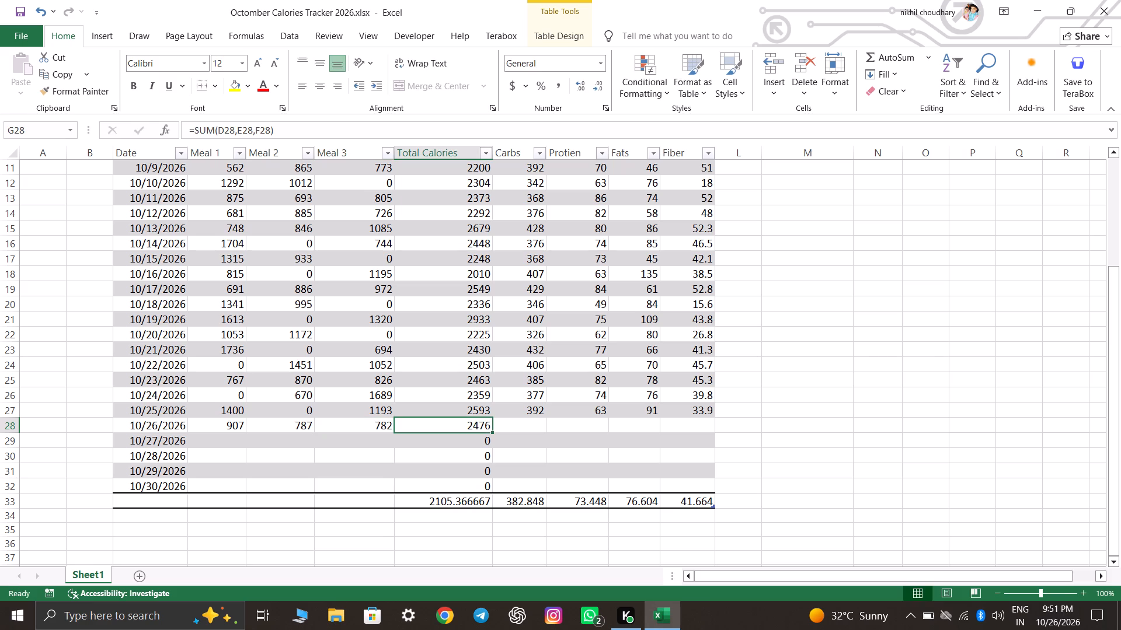
Enter the 10/26/2026 Carbs value as the formula =130+123+131.
key(Right)
key(equal)
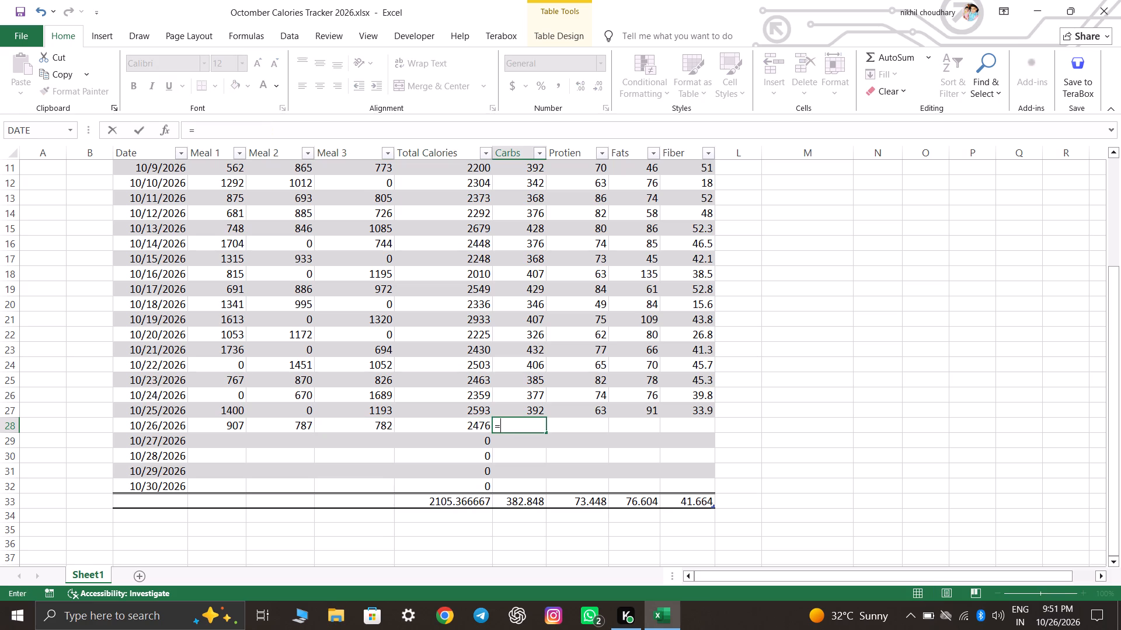
text(130+)
text(35)
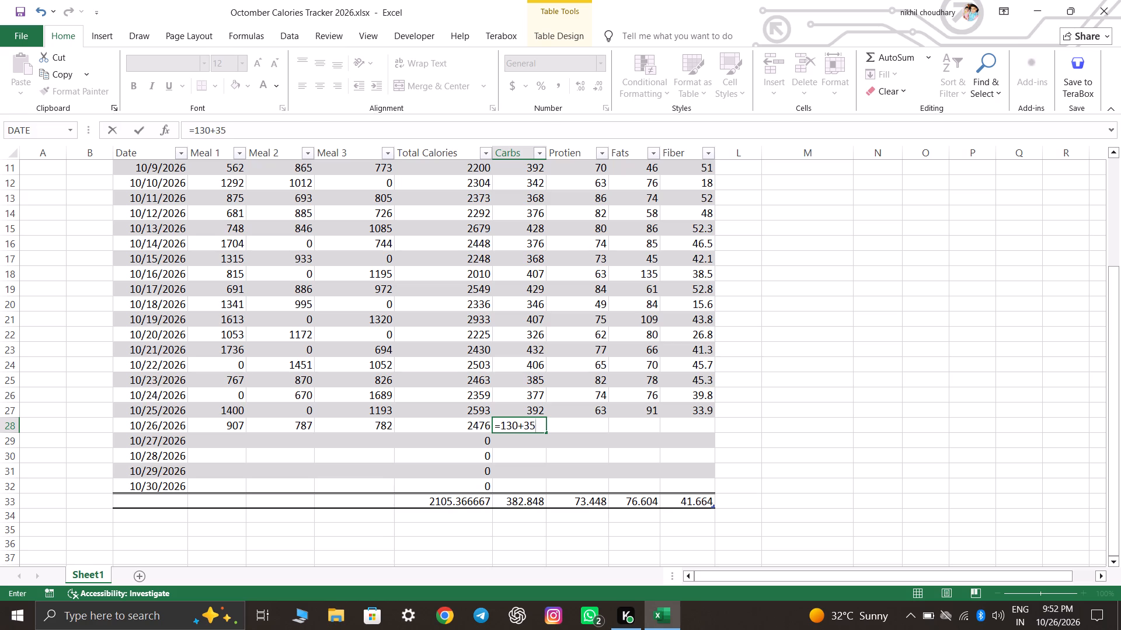
key(plus)
key(BackSpace)
key(BackSpace)
key(BackSpace)
text(123)
key(plus)
text(131)
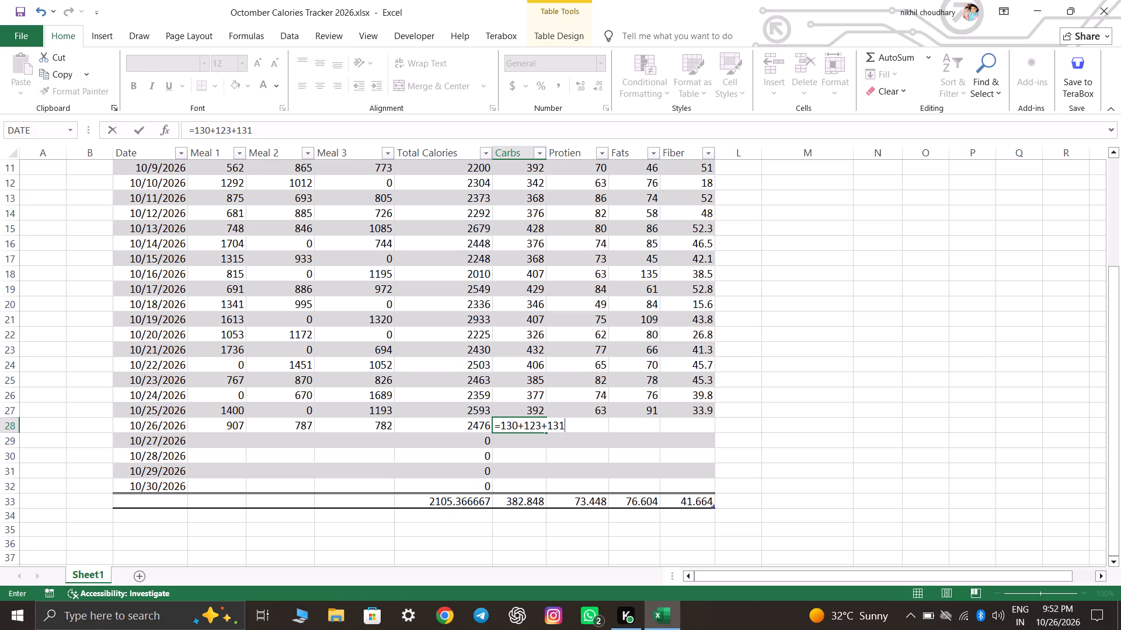
key(Right)
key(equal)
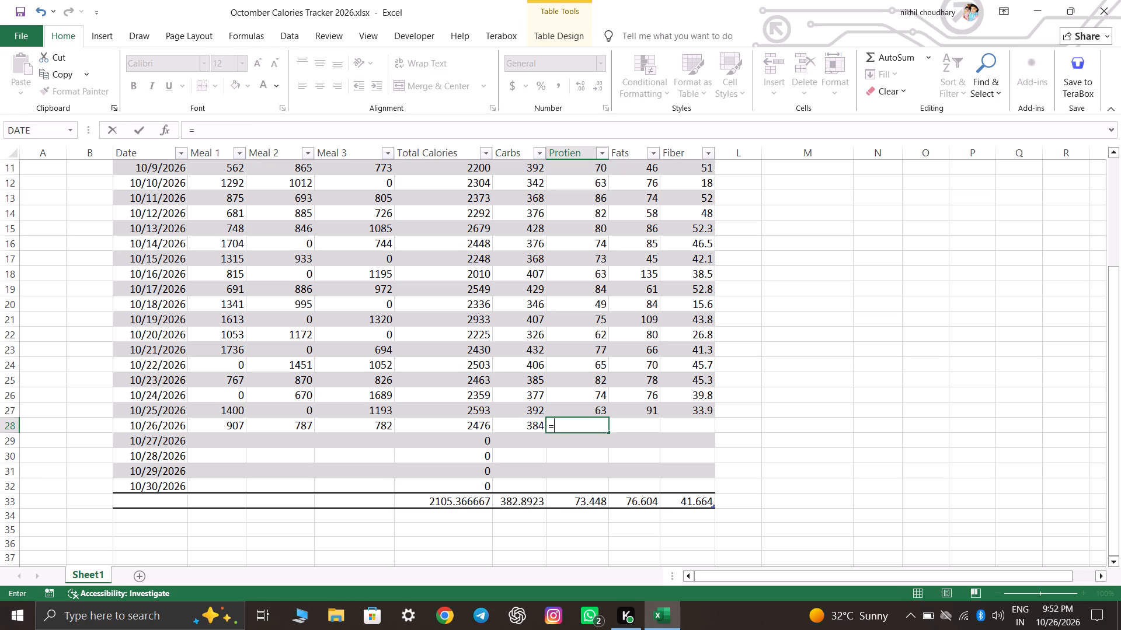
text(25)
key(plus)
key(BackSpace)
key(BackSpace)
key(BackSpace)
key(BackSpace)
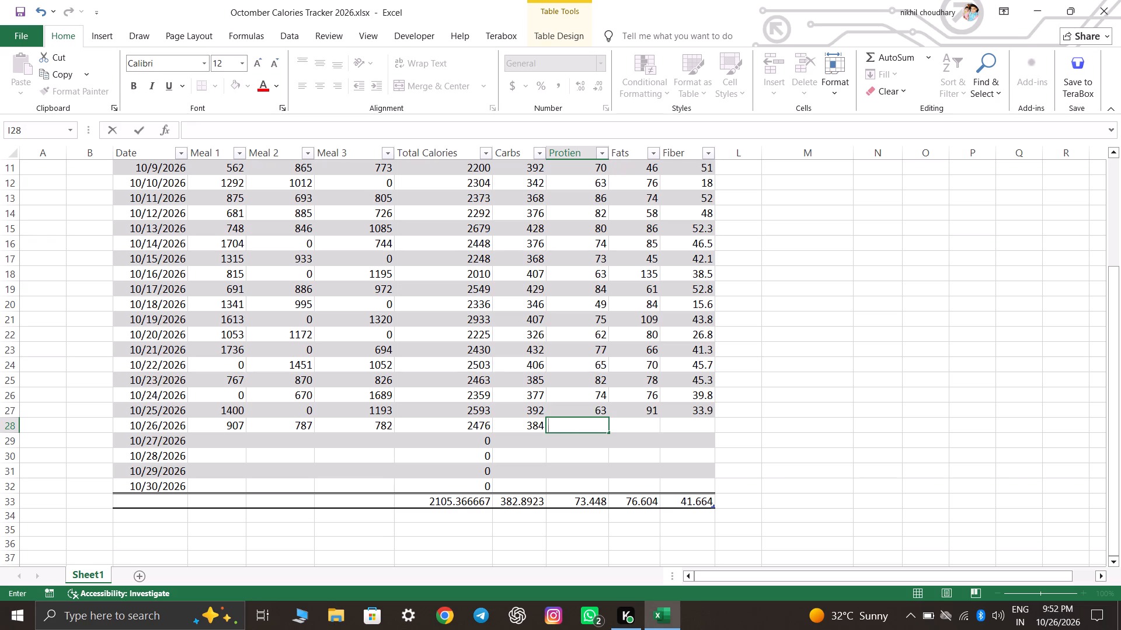
Enter 76 as the 10/26/2026 Protien value.
text(76)
key(Right)
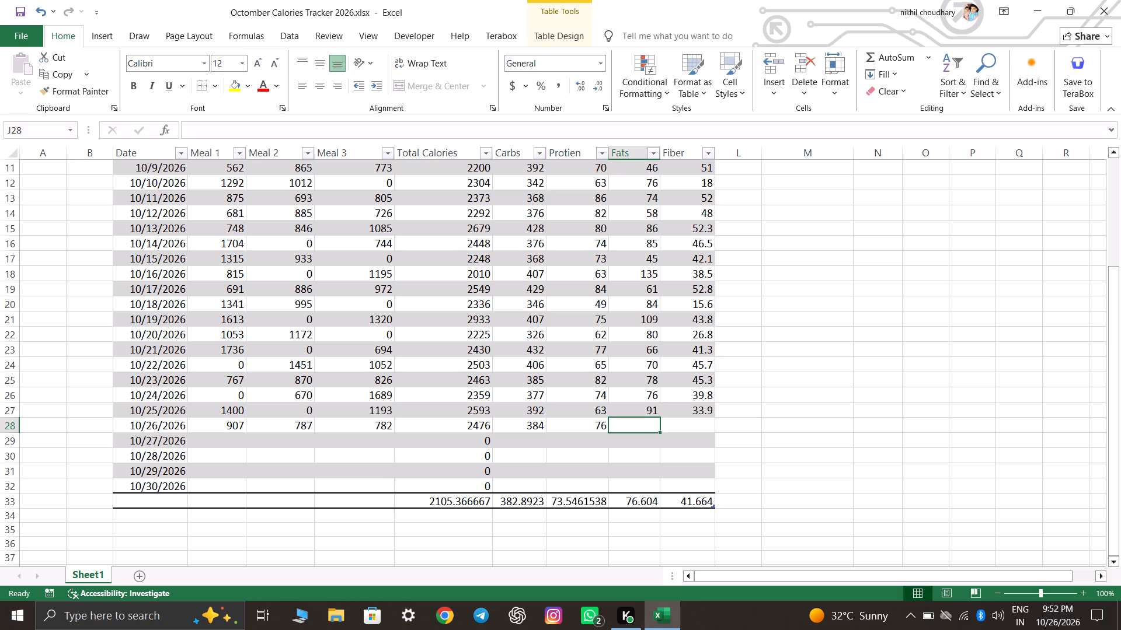
Enter 79 as the 10/26/2026 Fats value.
text(79)
key(Right)
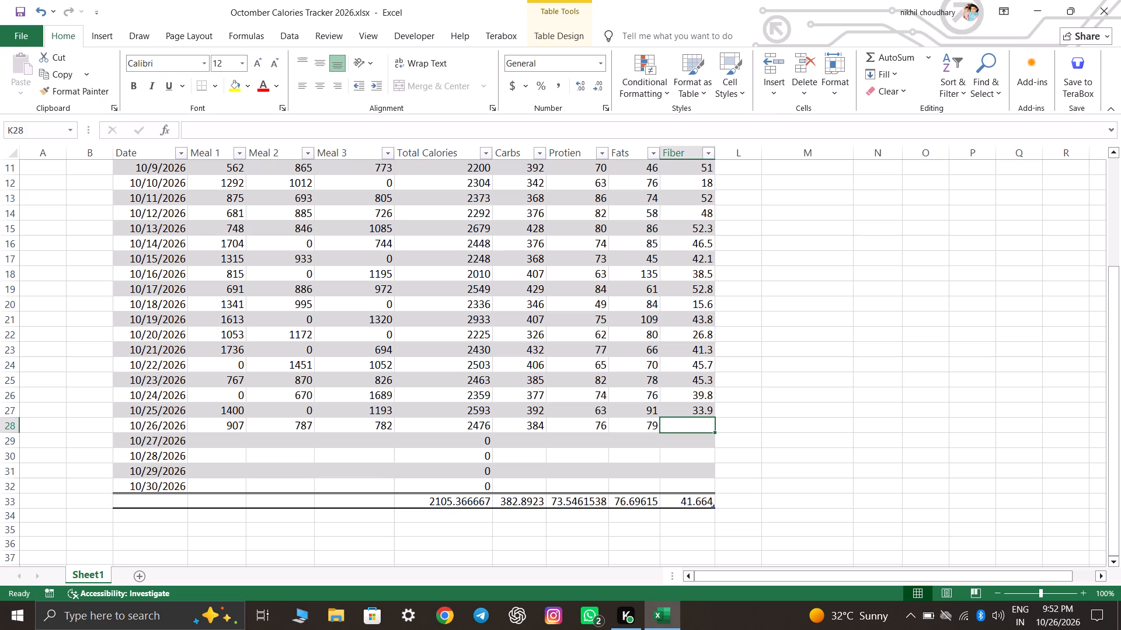
key(equal)
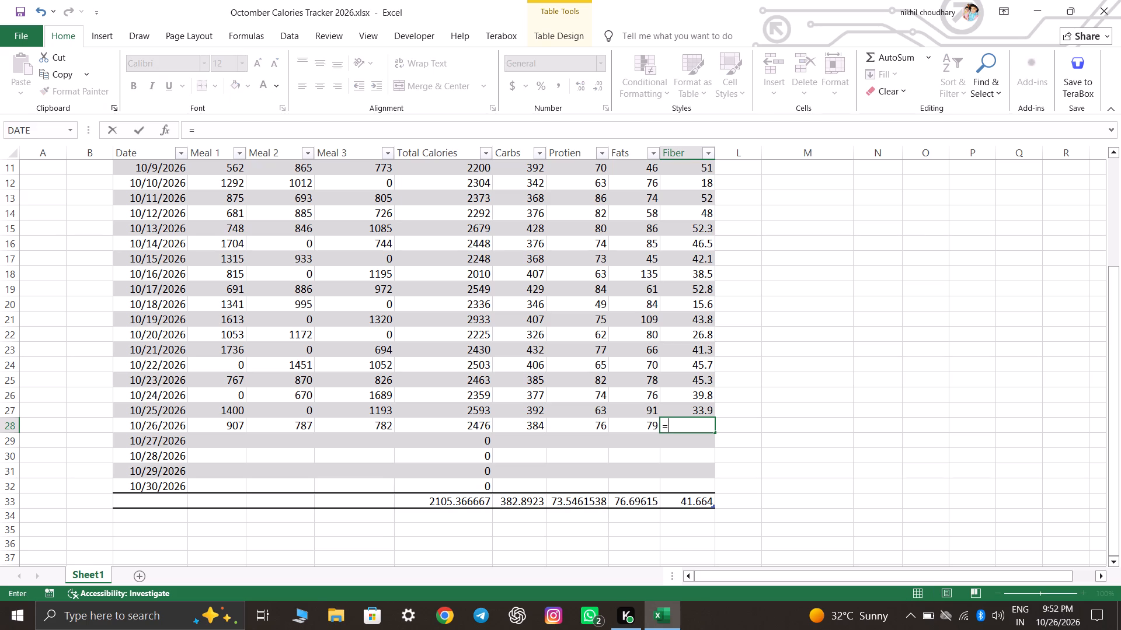
text(11.2+)
text(21)
key(plus)
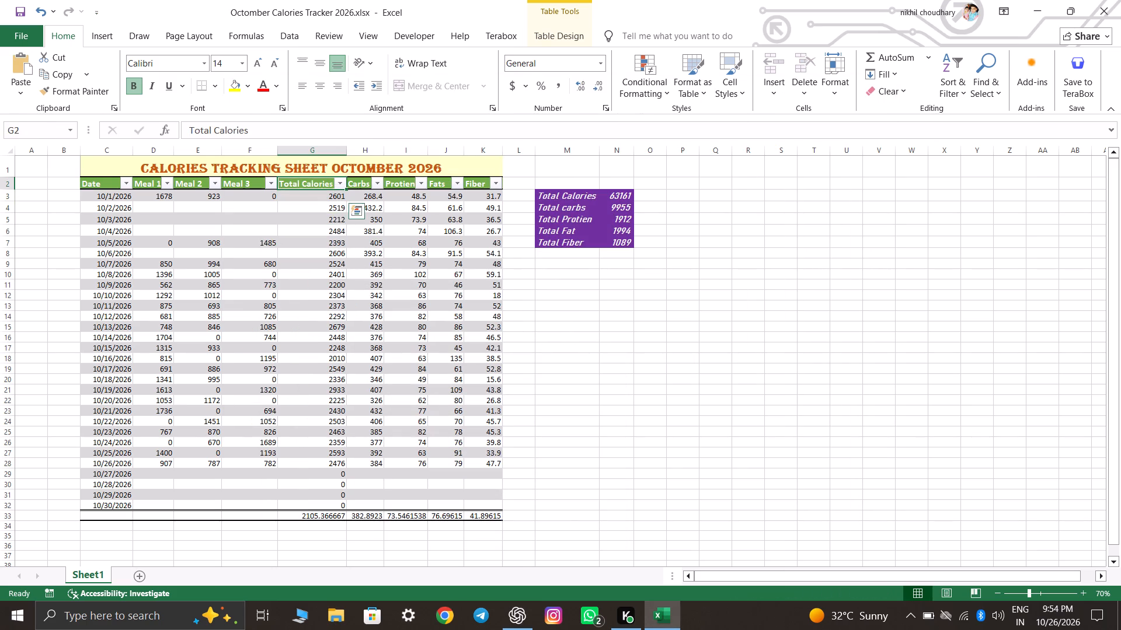
click(330, 183)
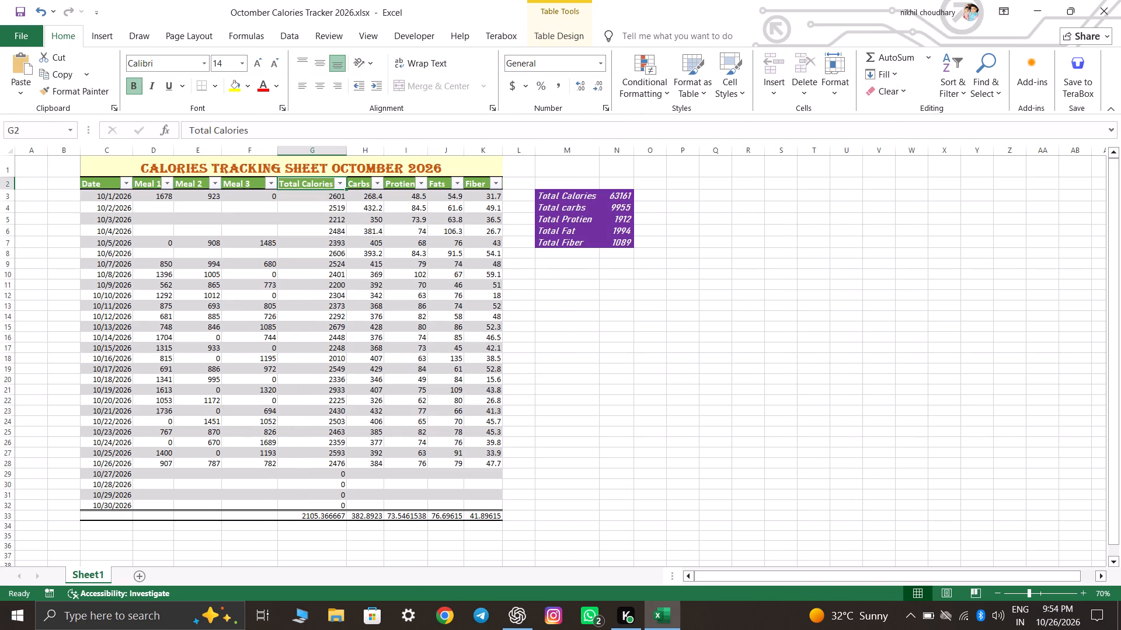
double_click(330, 183)
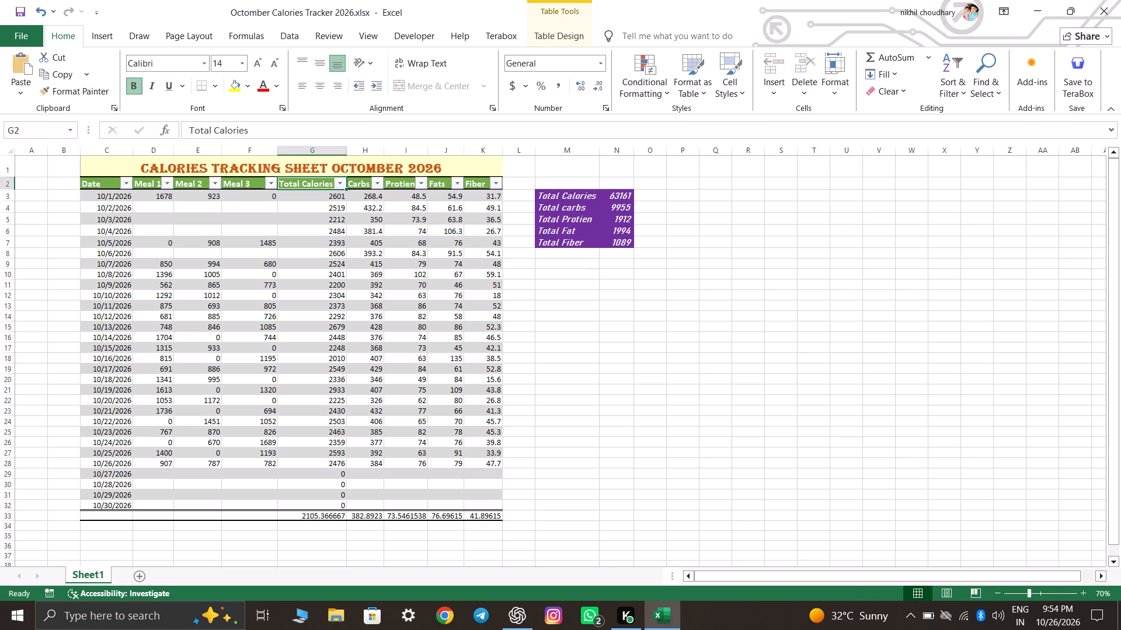
click(328, 186)
click(663, 81)
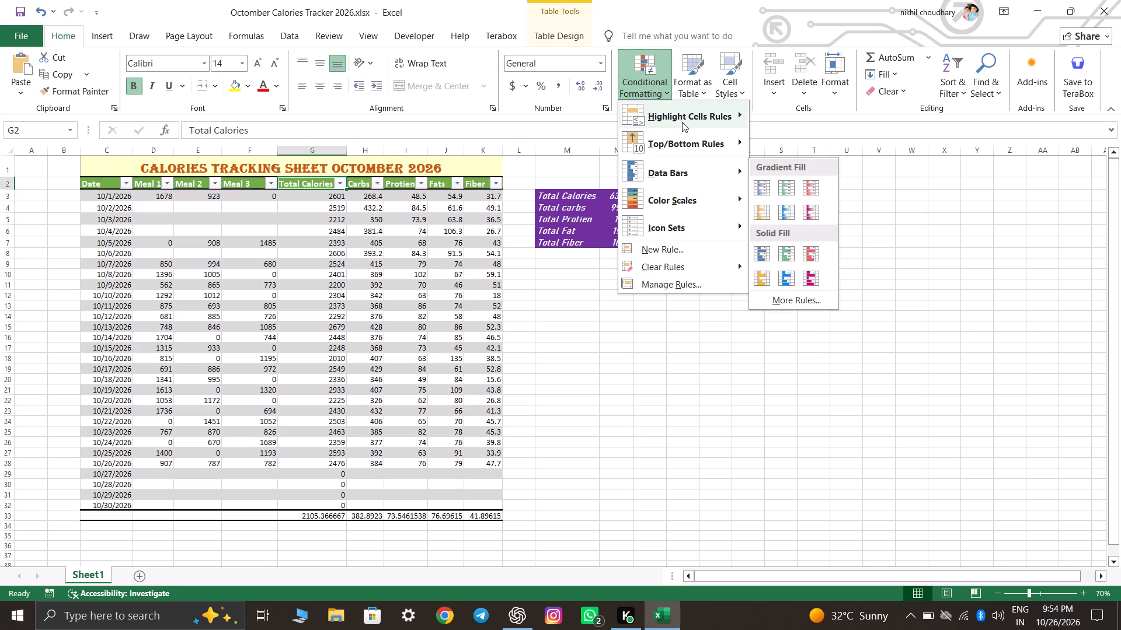
click(691, 199)
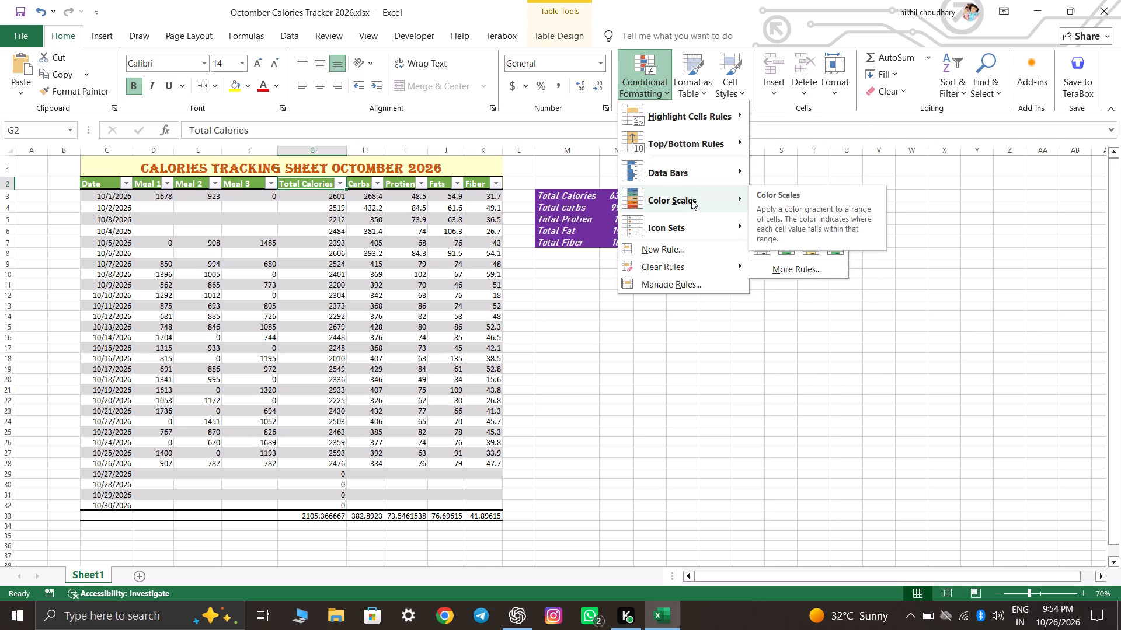
click(683, 255)
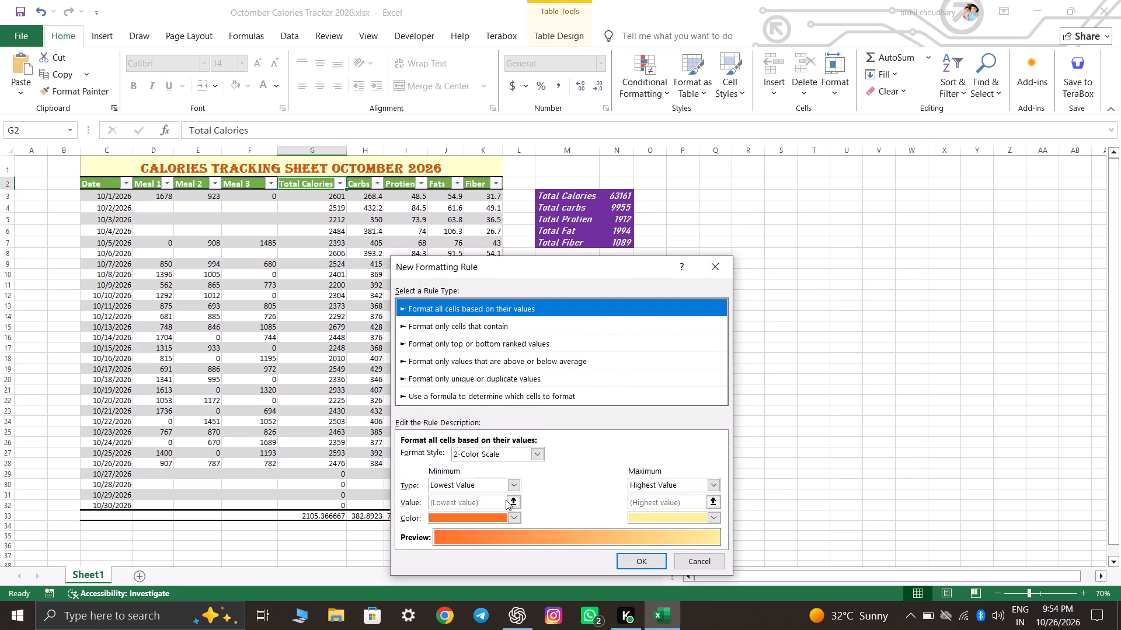
click(474, 503)
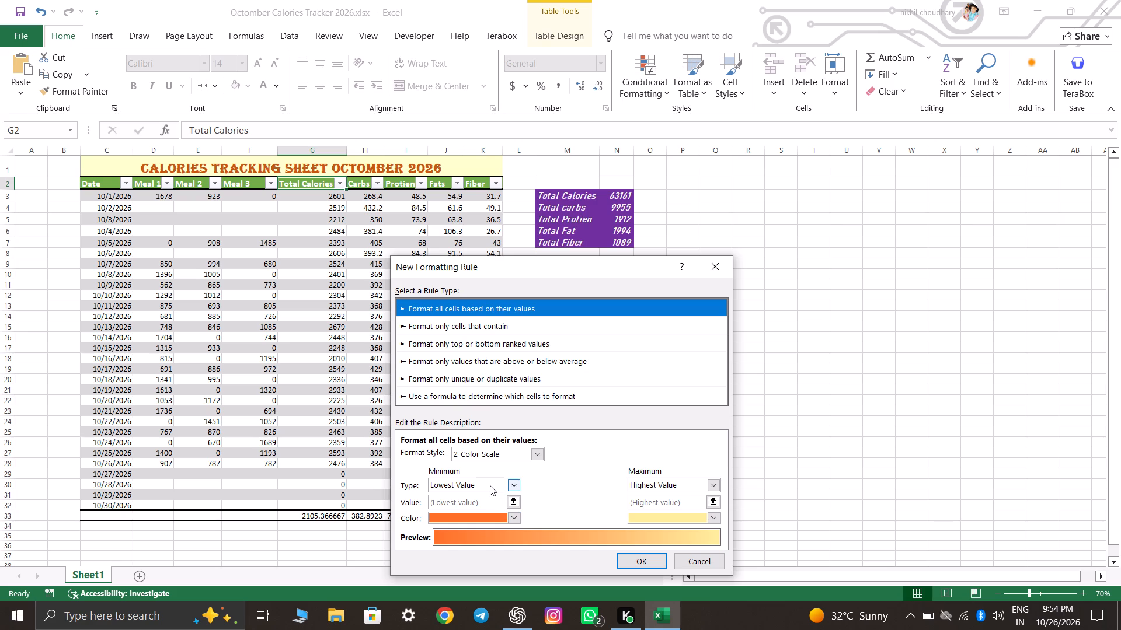
click(490, 485)
click(490, 485)
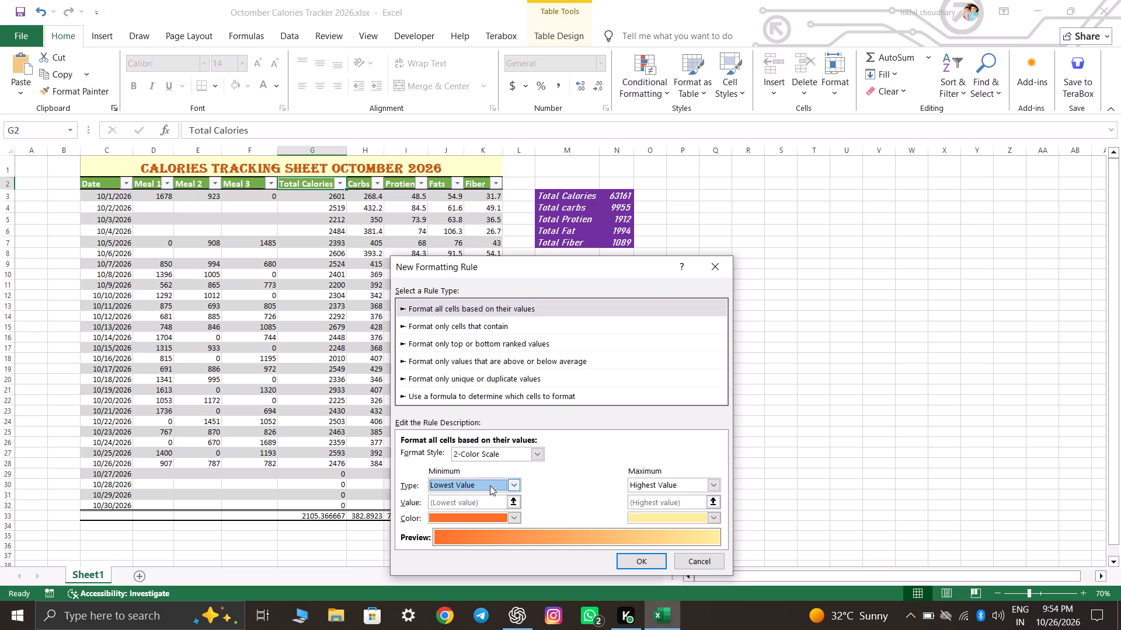
click(490, 485)
click(488, 508)
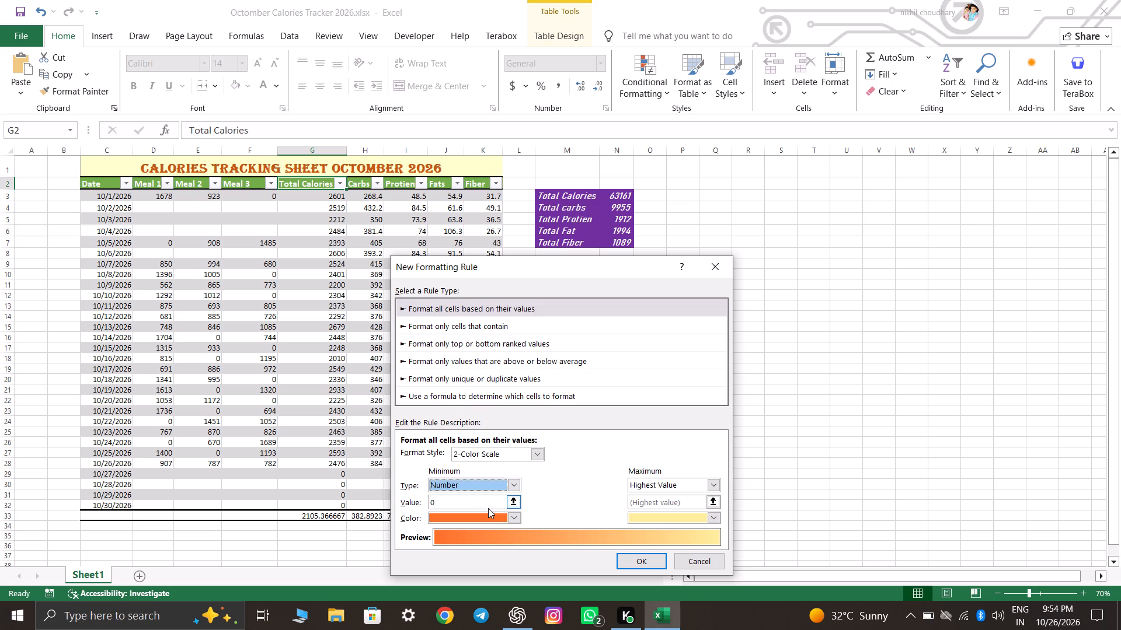
click(478, 505)
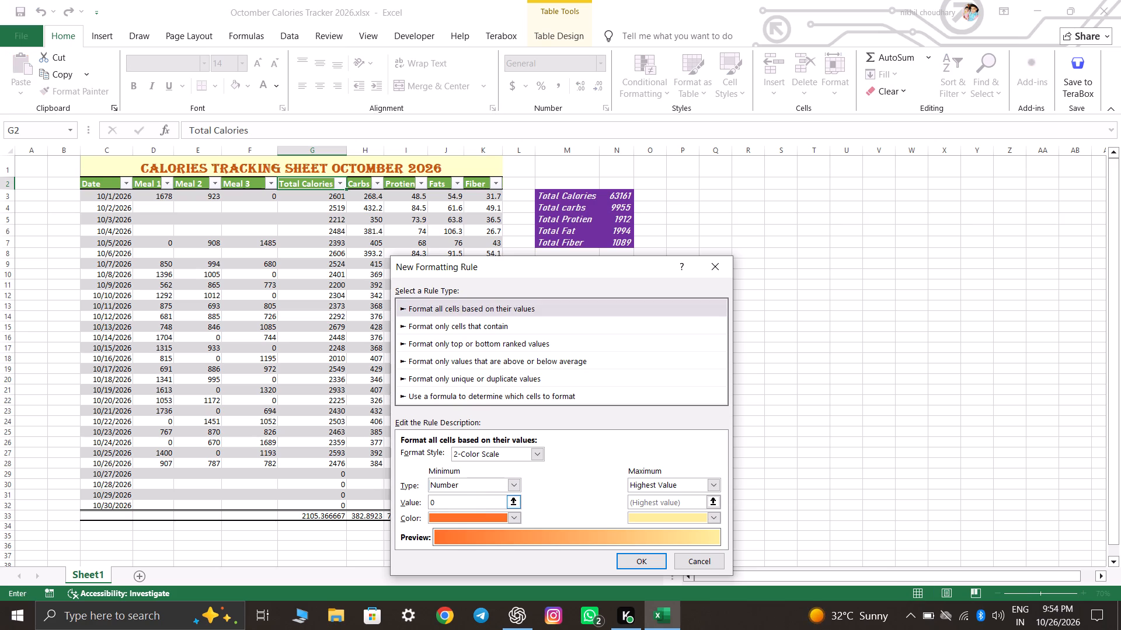
key(BackSpace)
key(2)
text(300)
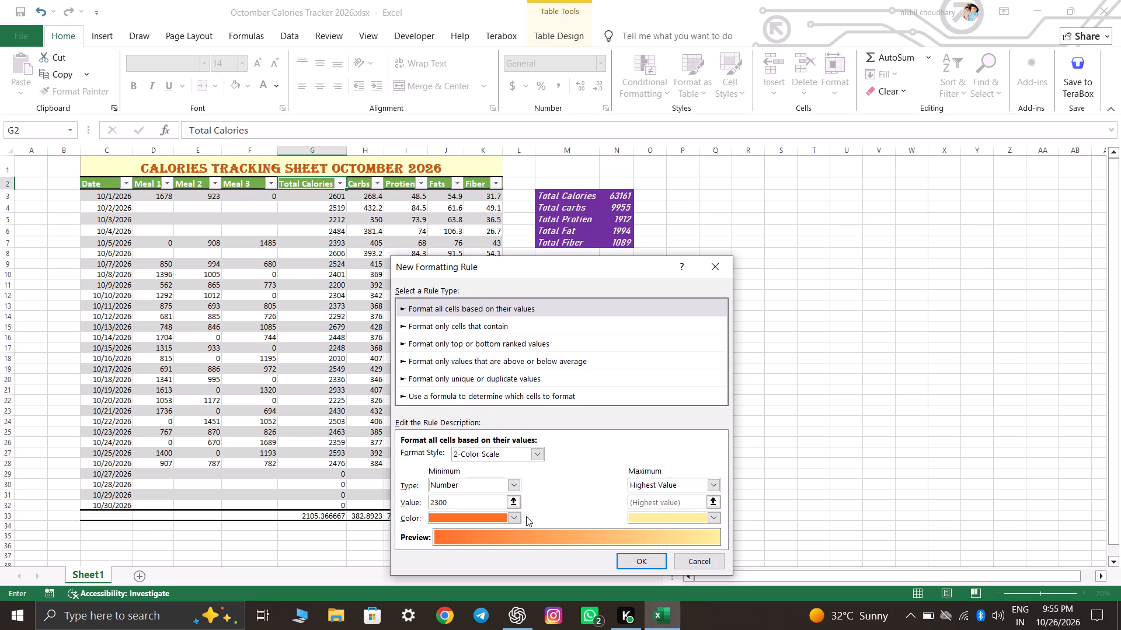
click(516, 514)
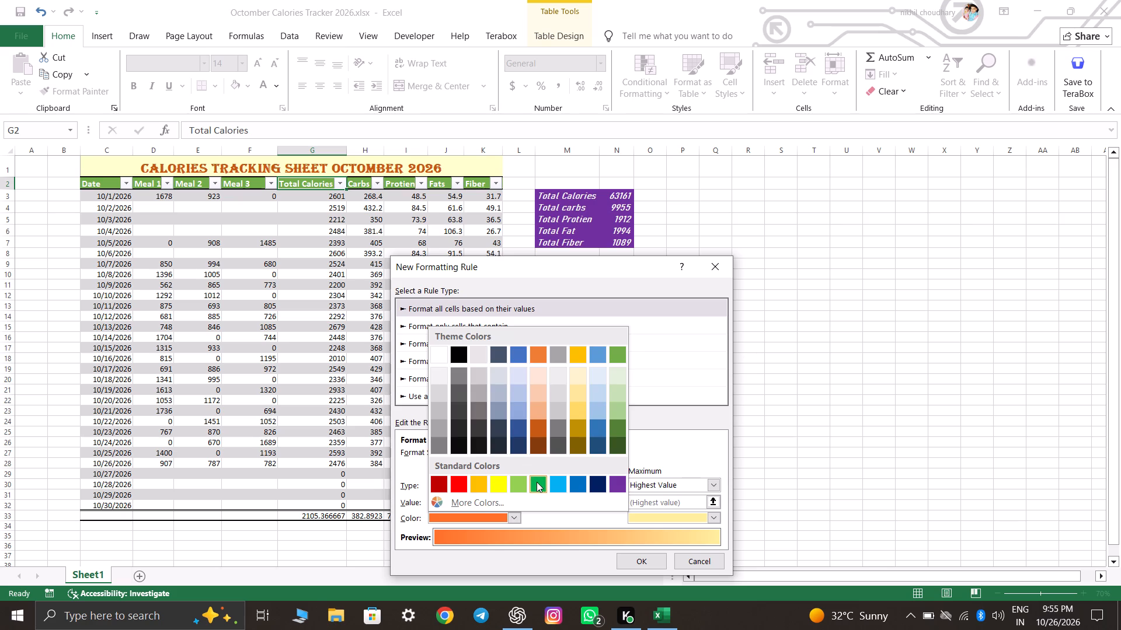
click(537, 482)
click(648, 561)
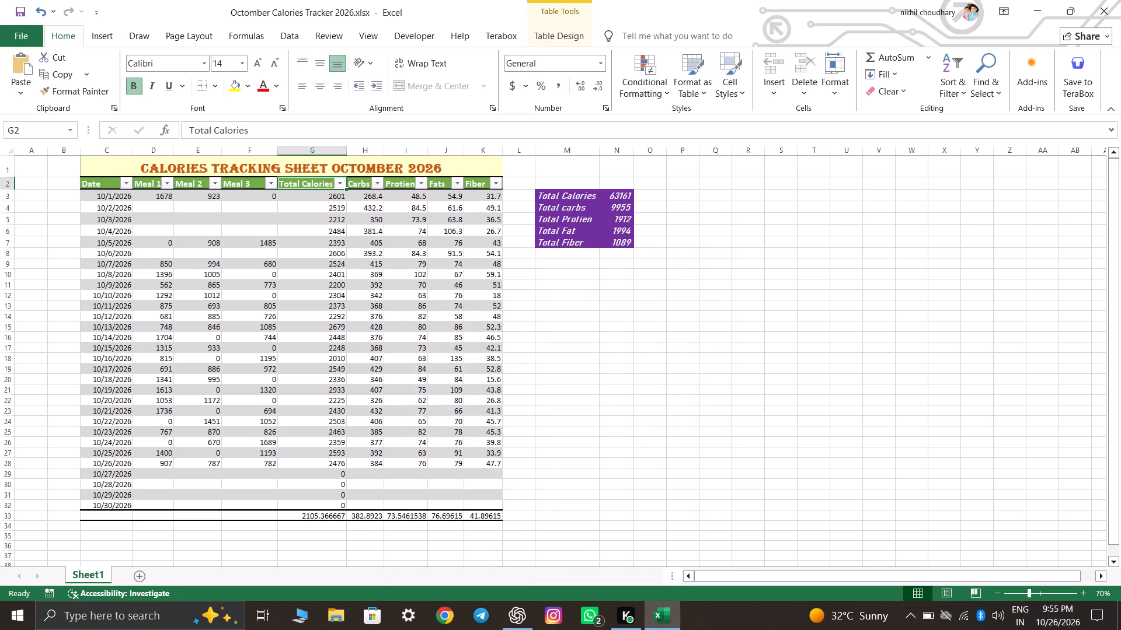
Highlight cells less than 2300 in the whole Total Calories column with Green Fill with Dark Green Text.
click(324, 188)
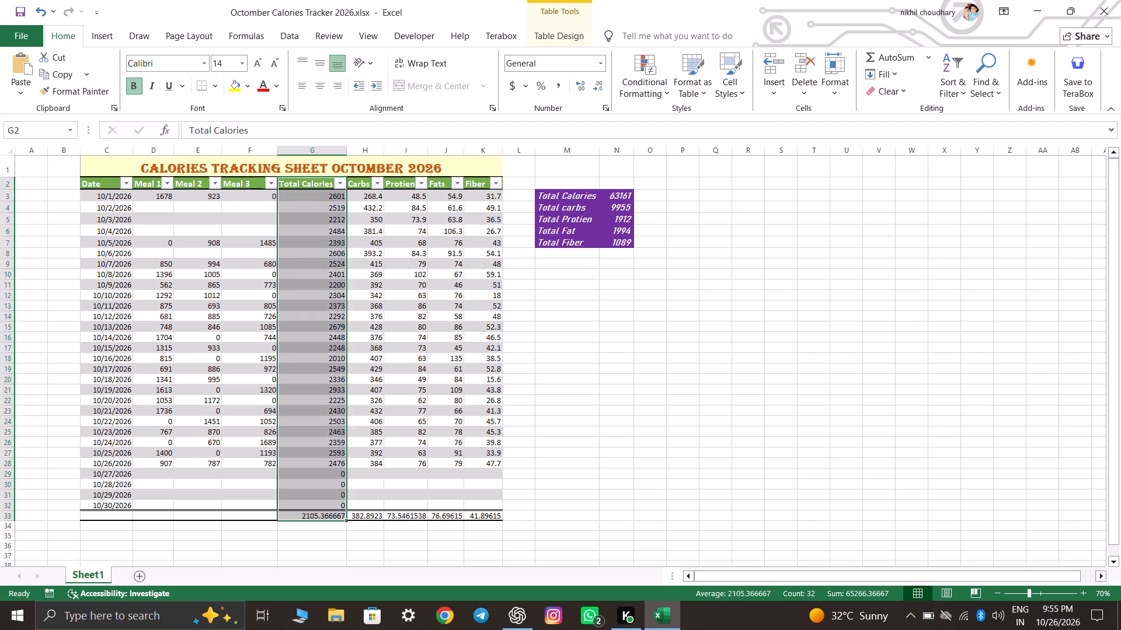
click(651, 77)
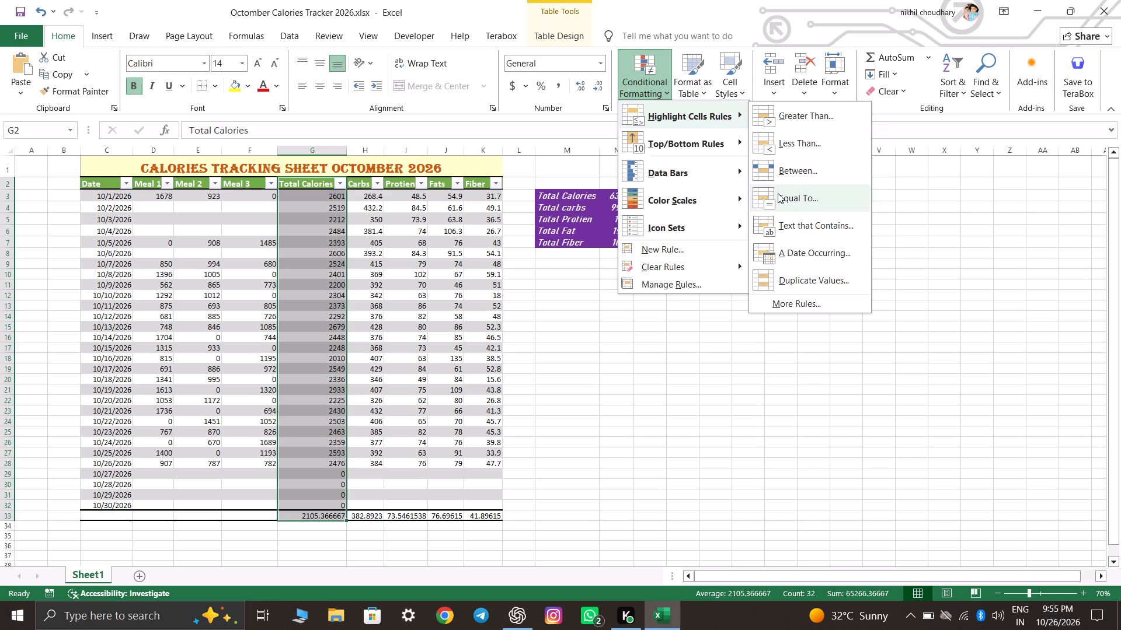
click(780, 150)
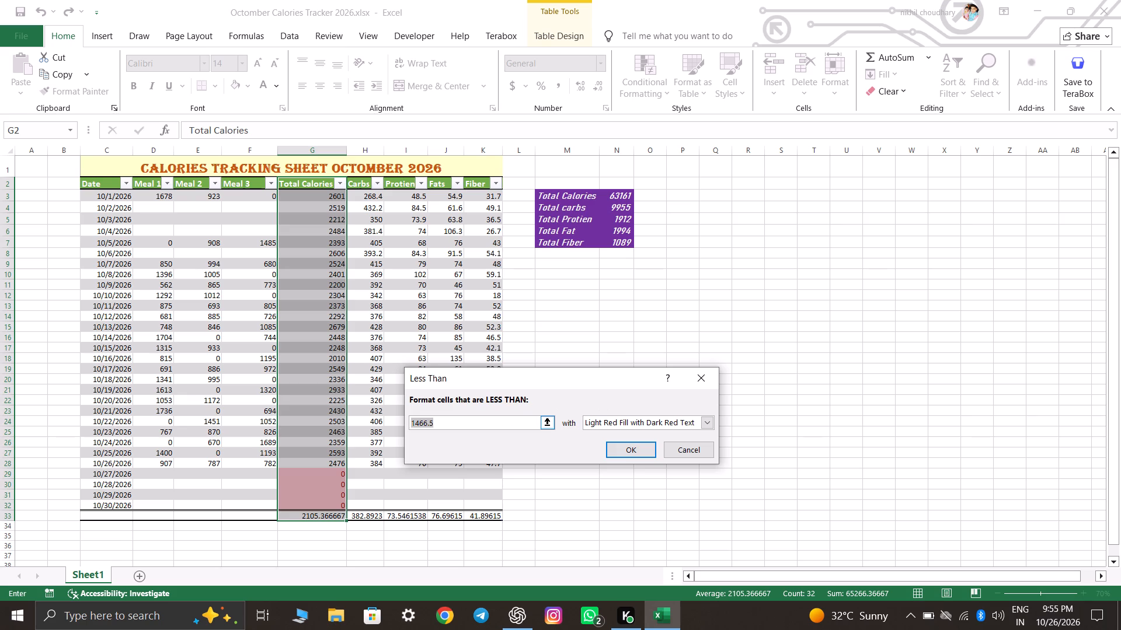
text(2300)
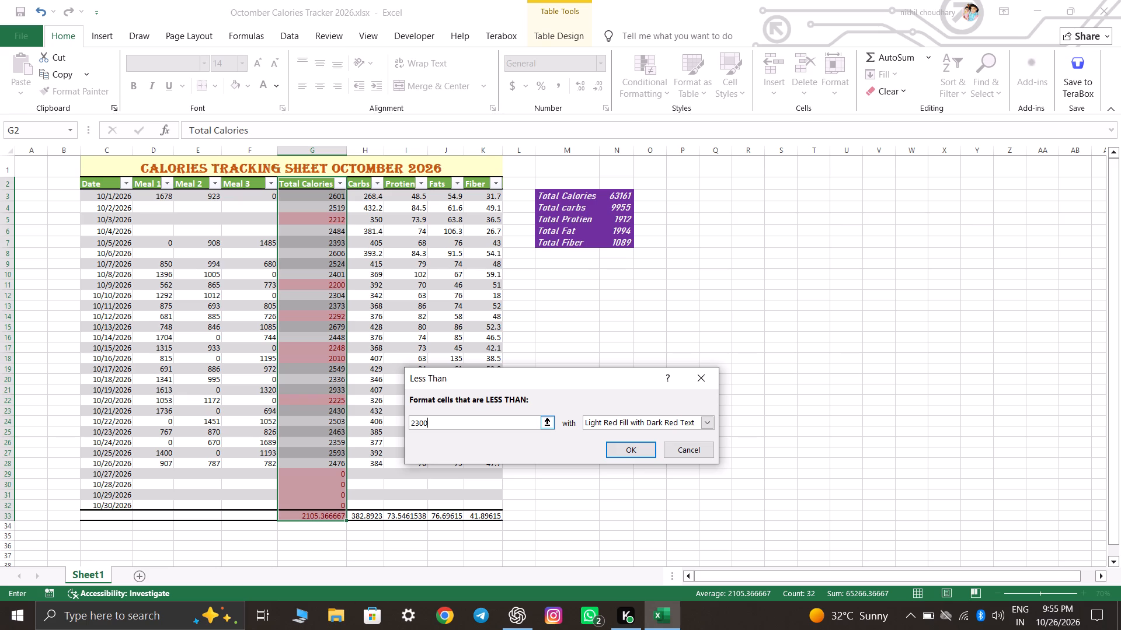
click(708, 419)
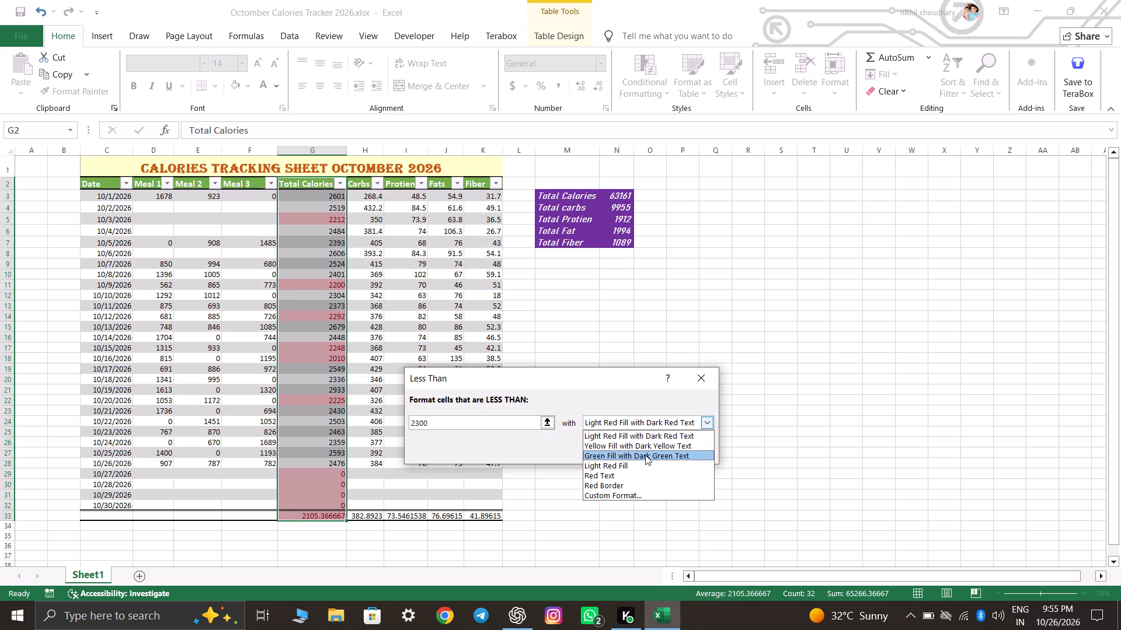
click(645, 455)
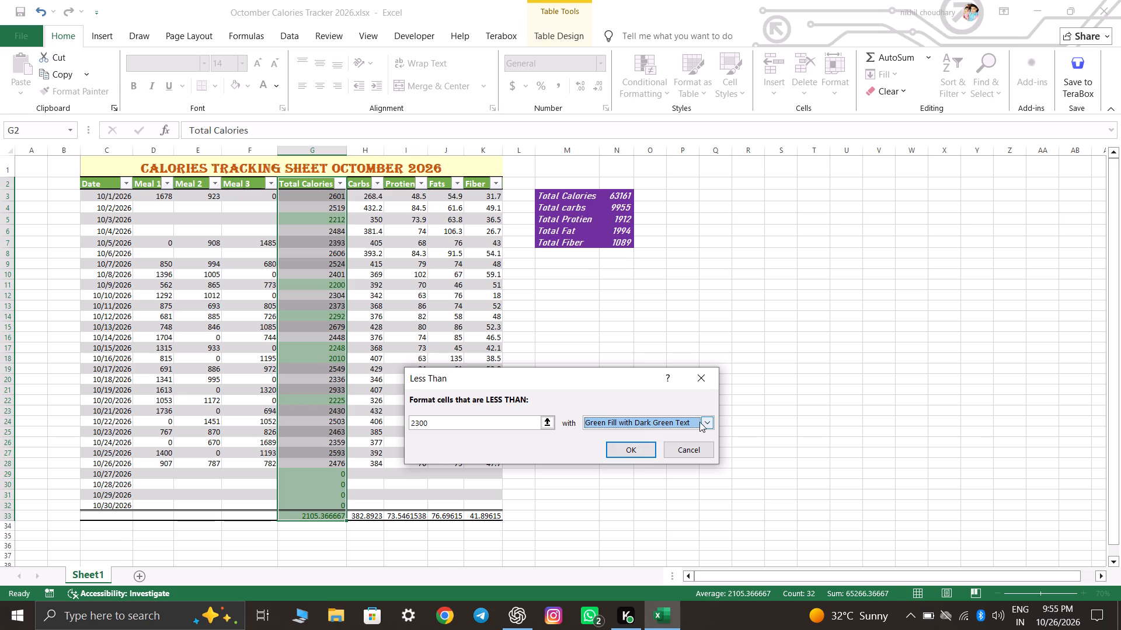
click(711, 422)
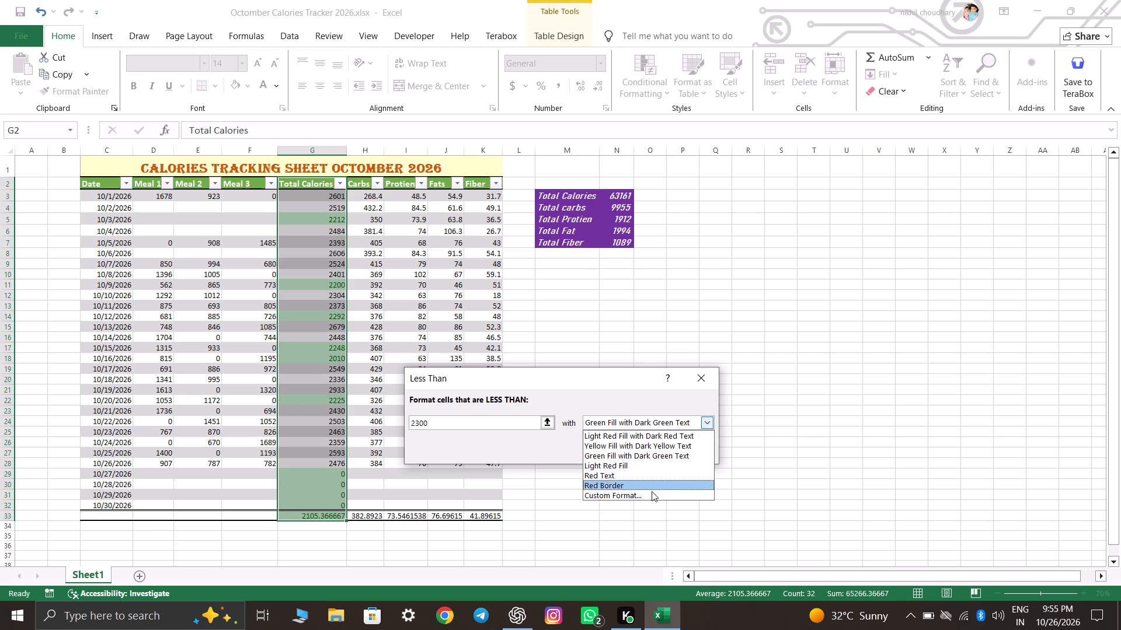
click(640, 457)
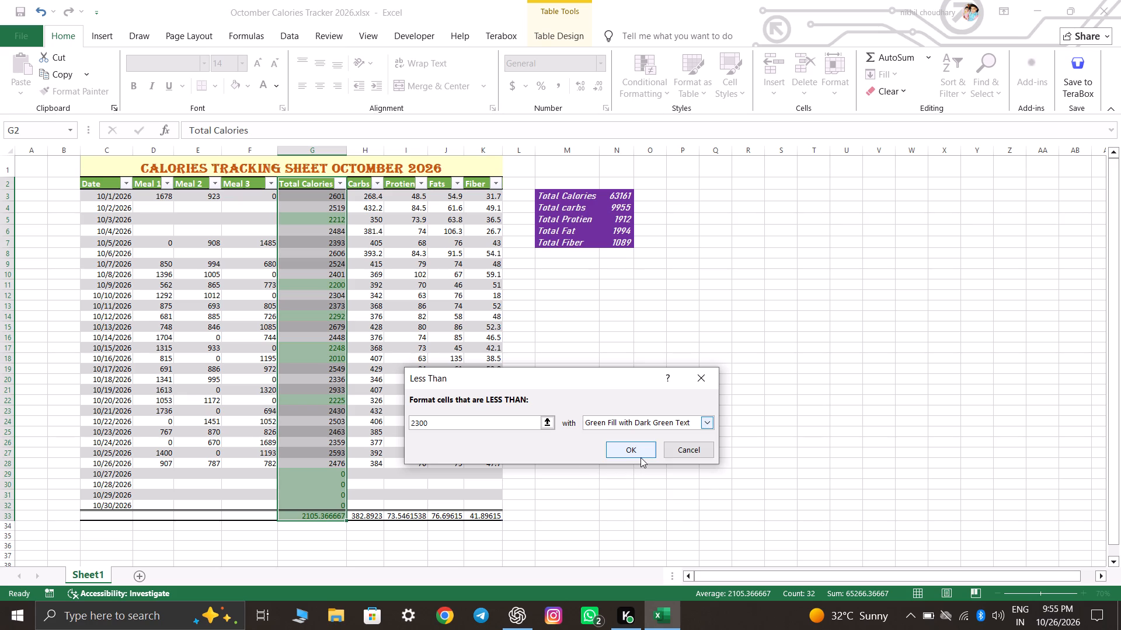
click(642, 450)
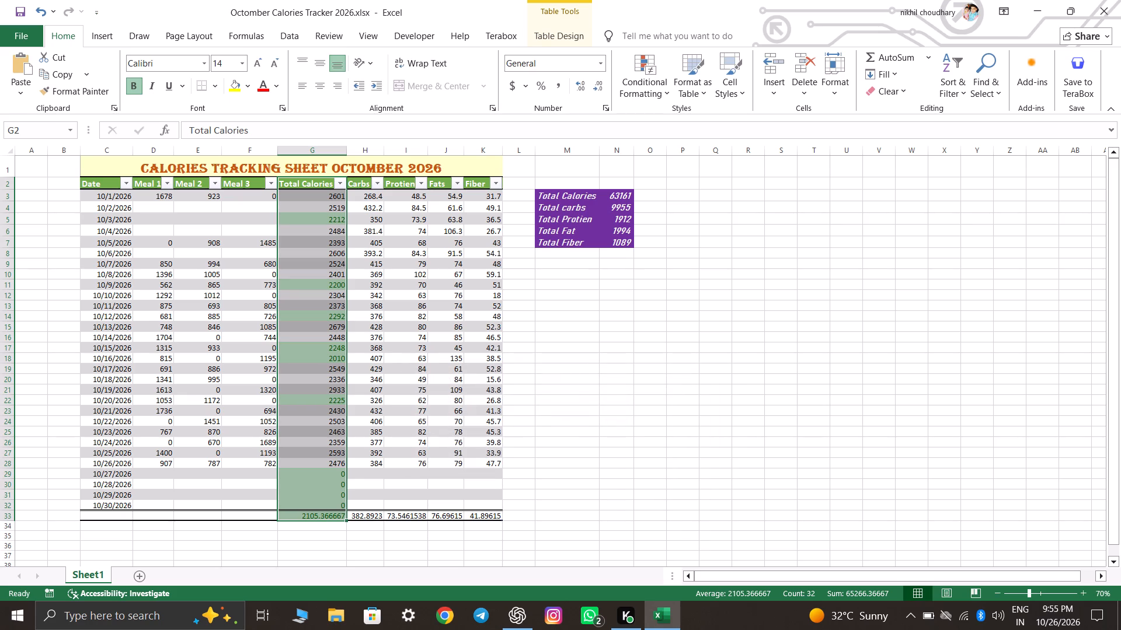
click(633, 411)
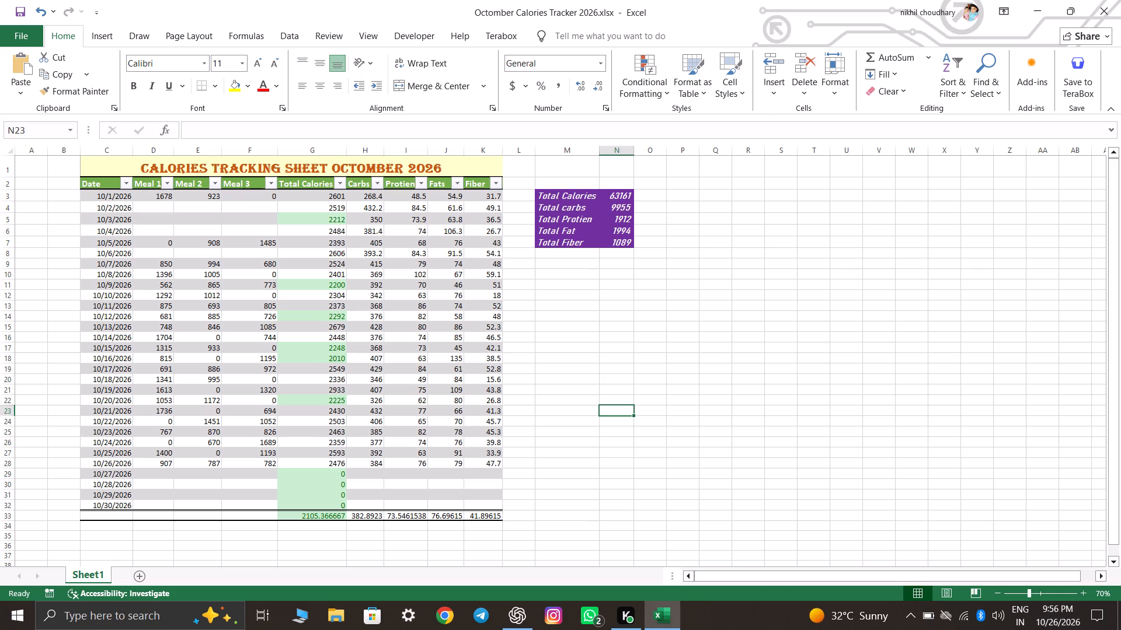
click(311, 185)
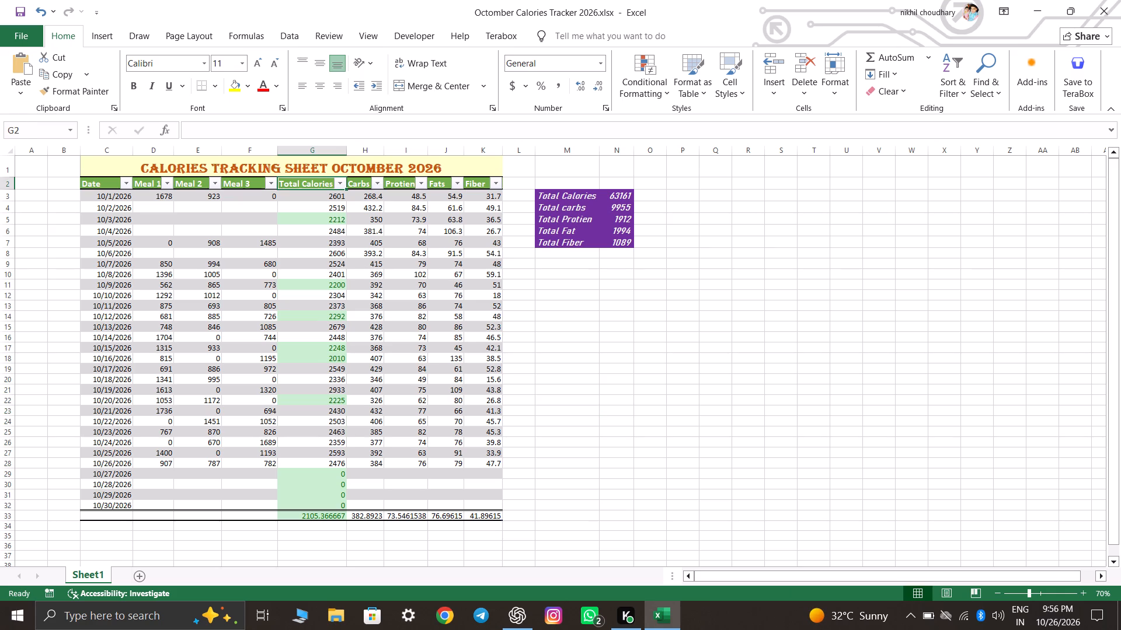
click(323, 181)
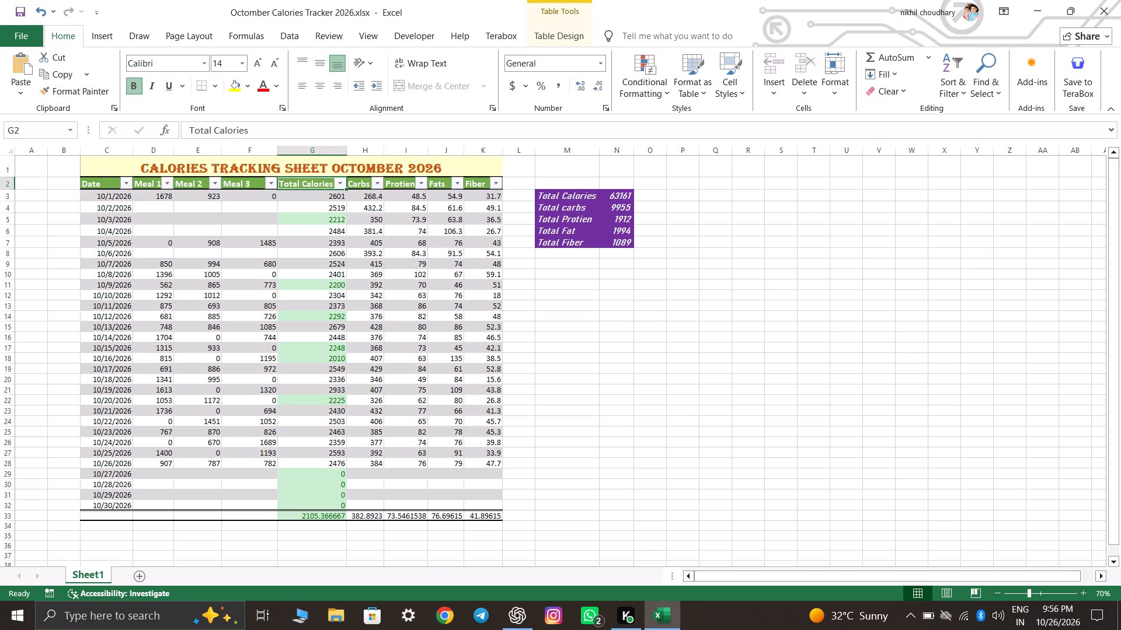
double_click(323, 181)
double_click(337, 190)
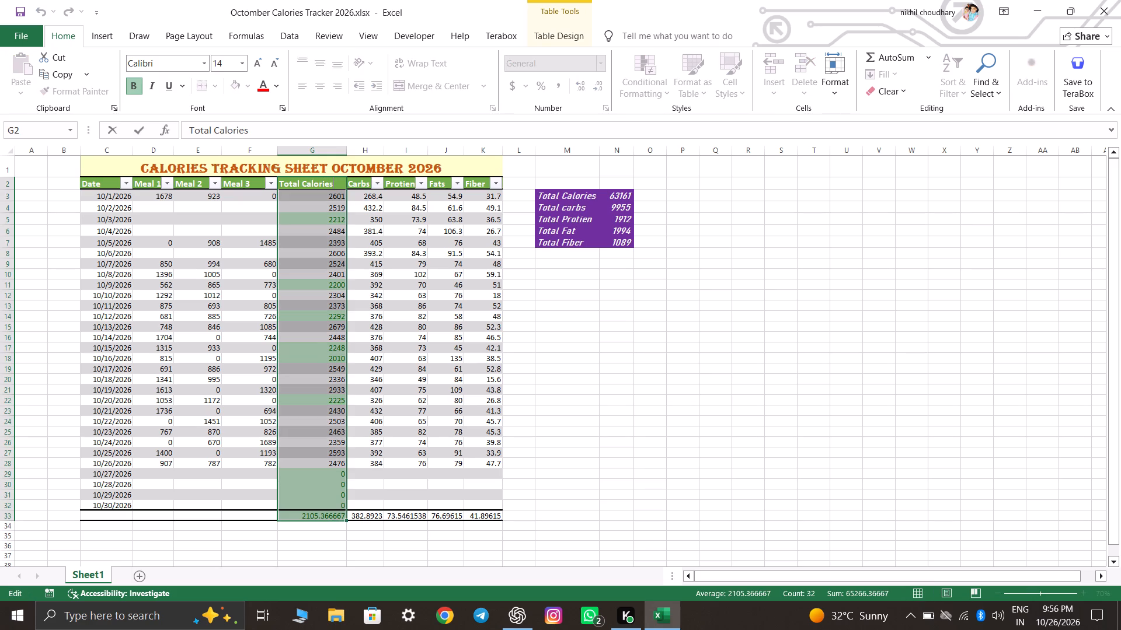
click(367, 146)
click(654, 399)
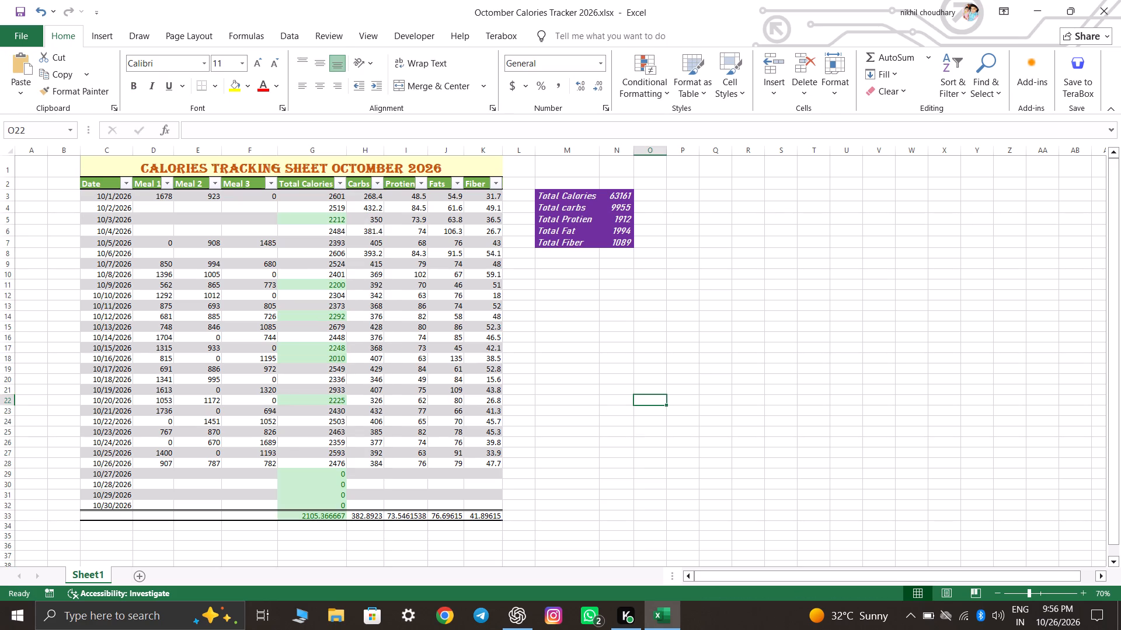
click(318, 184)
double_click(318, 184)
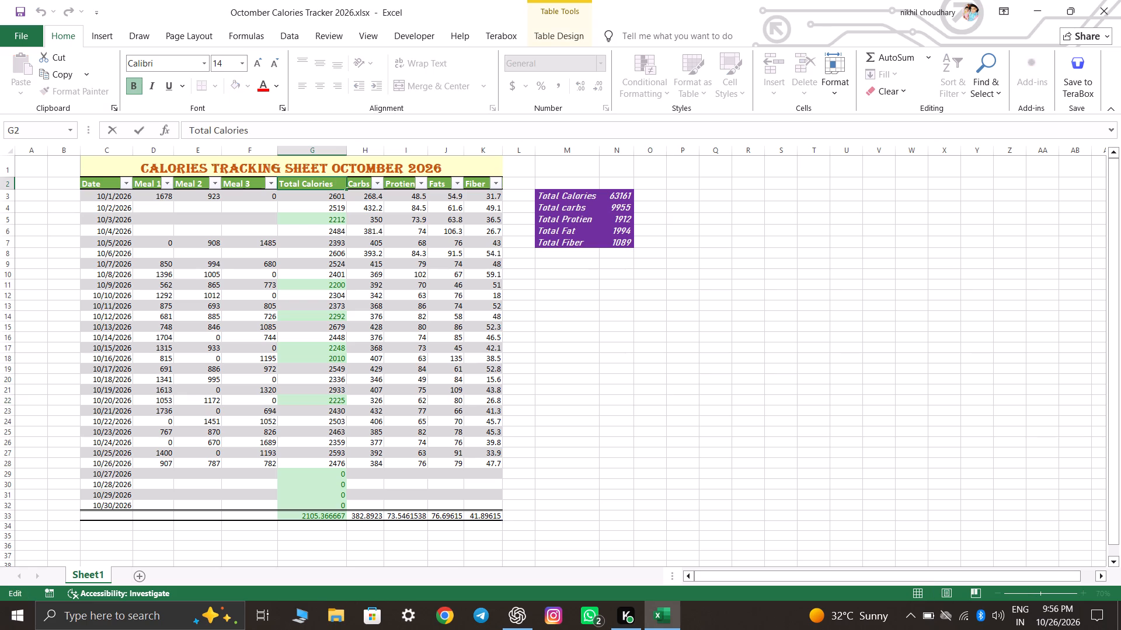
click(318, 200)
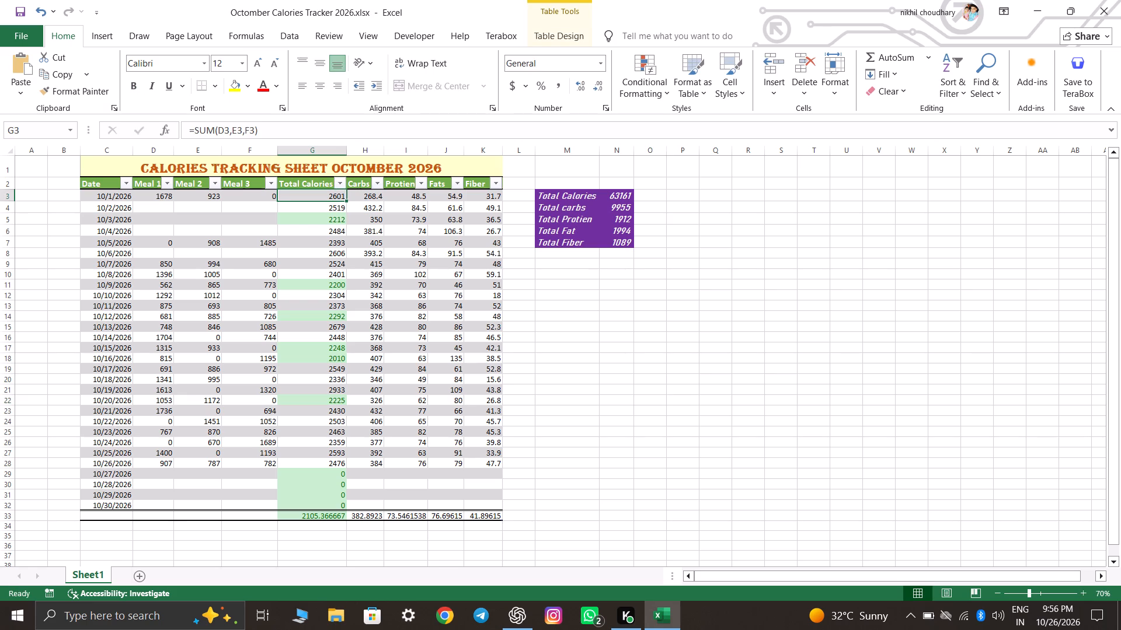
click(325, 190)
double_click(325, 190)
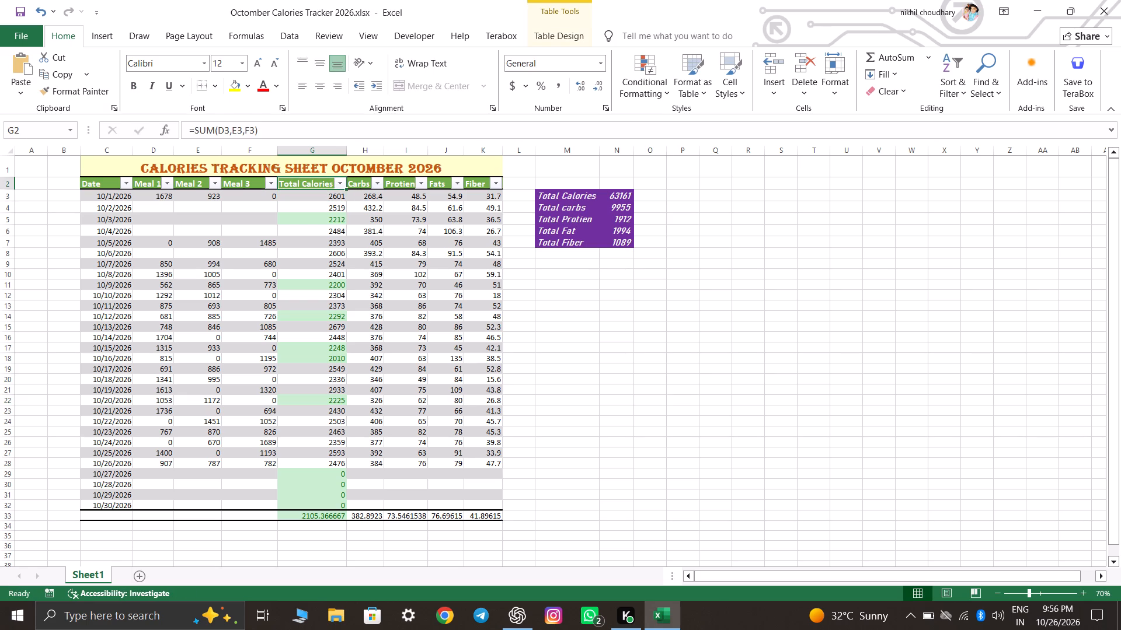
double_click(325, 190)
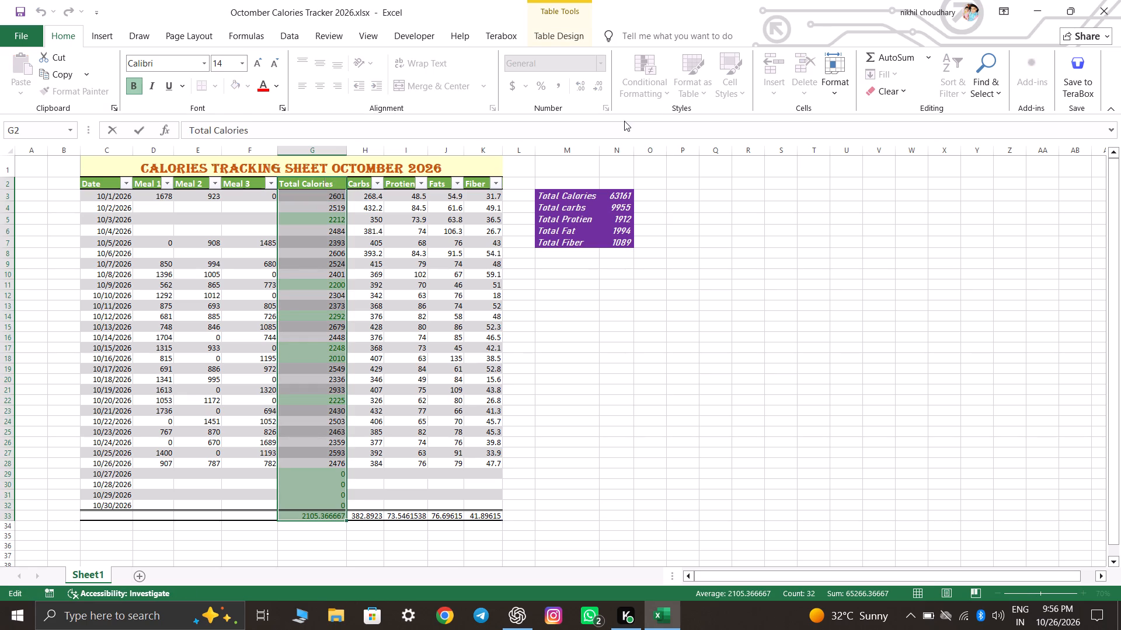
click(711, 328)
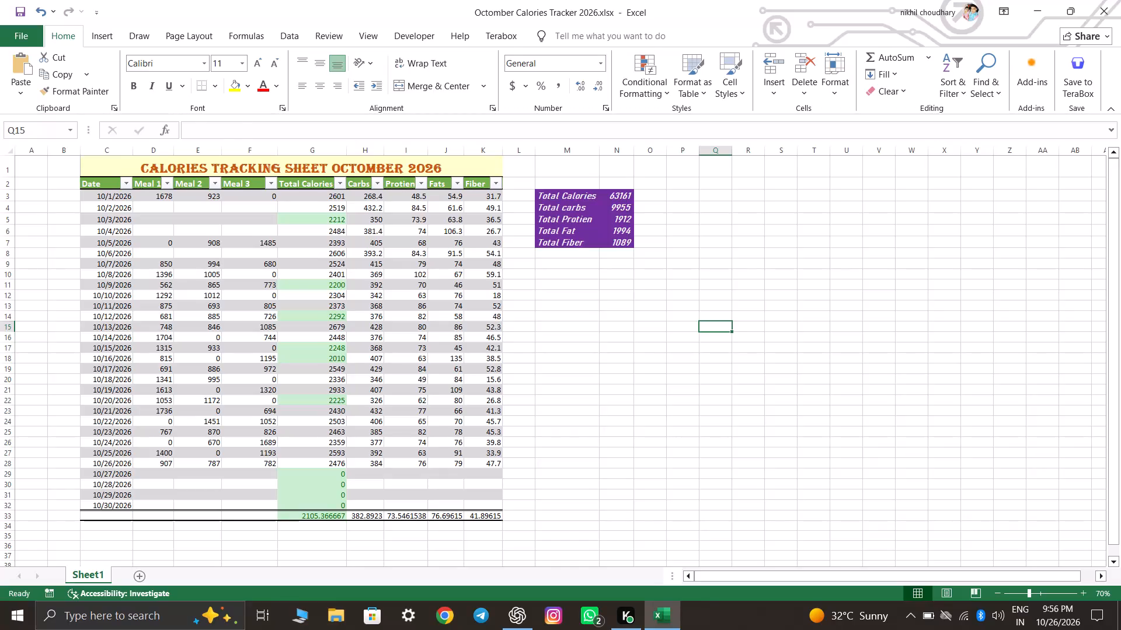
Highlight cells greater than 2500 in the whole Total Calories column, header and total row included, with Light Red Fill with Dark Red Text.
click(316, 185)
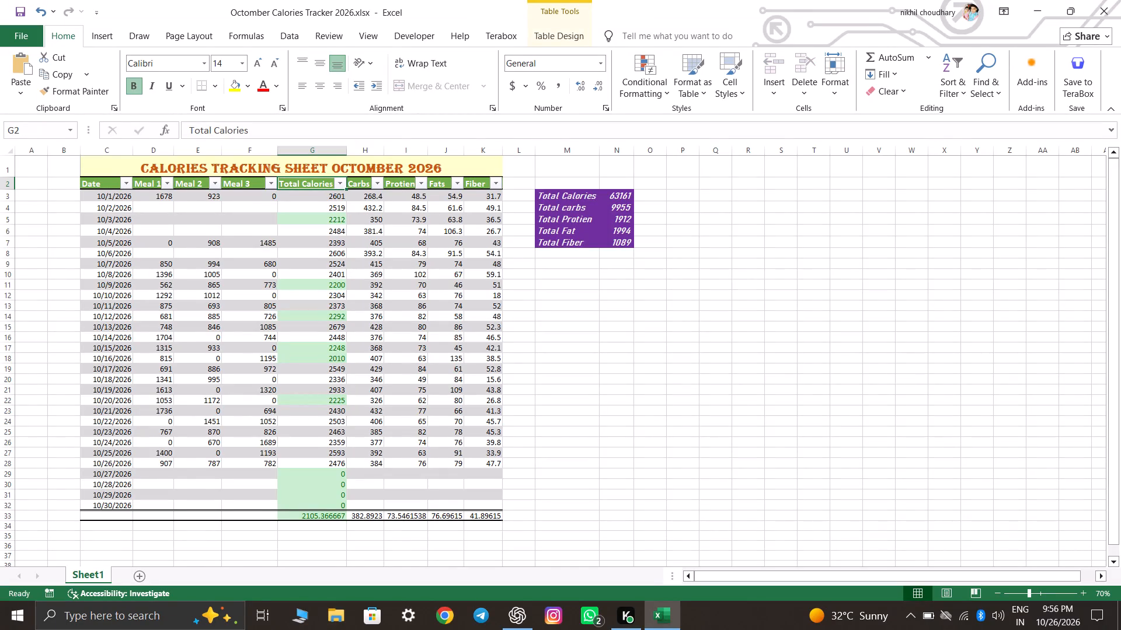
click(335, 188)
click(577, 410)
drag(316, 191, 320, 234)
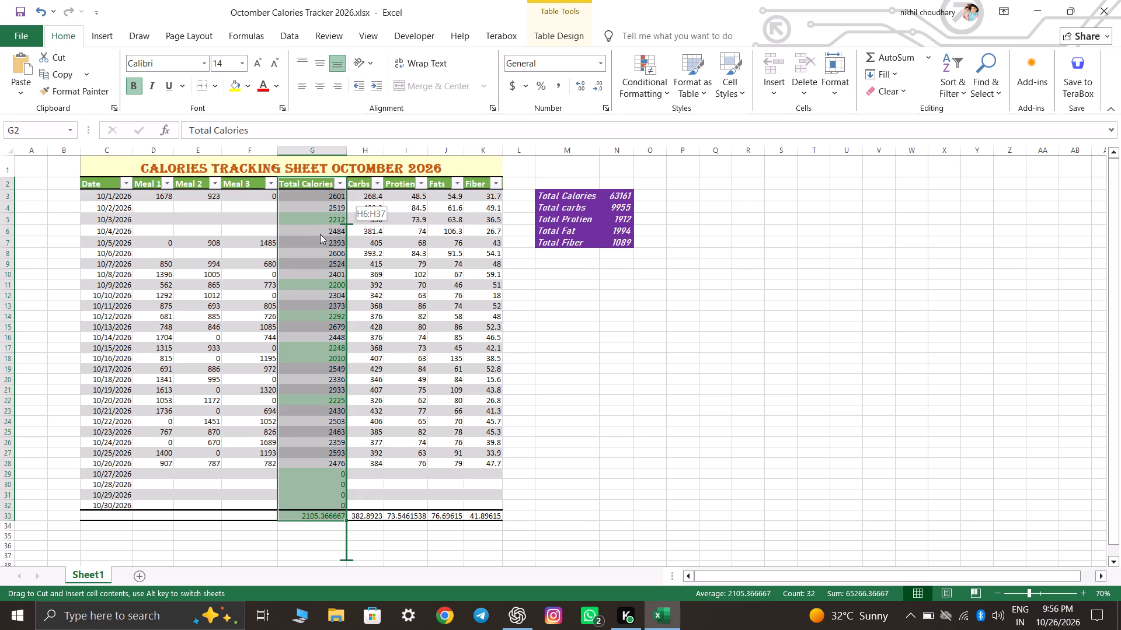
drag(320, 234, 320, 197)
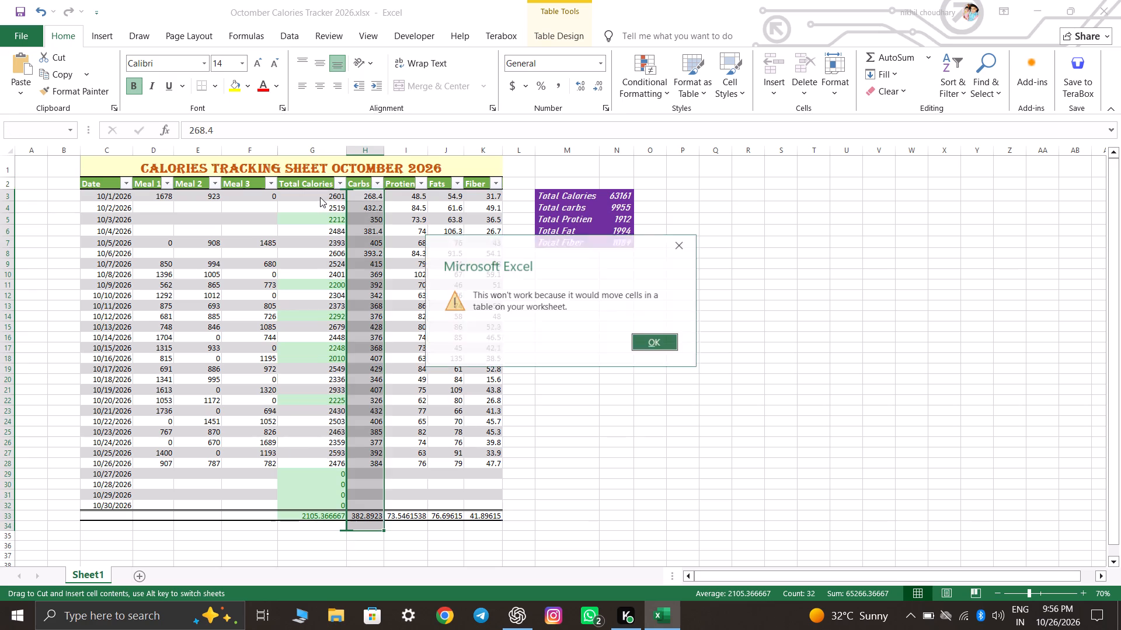
click(683, 249)
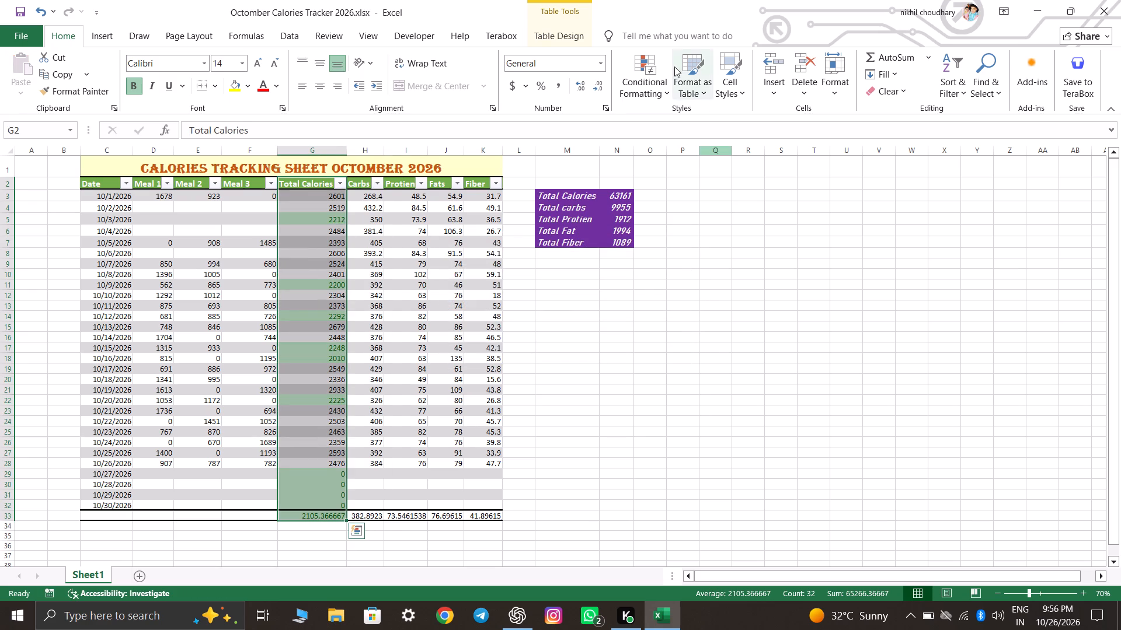
click(651, 64)
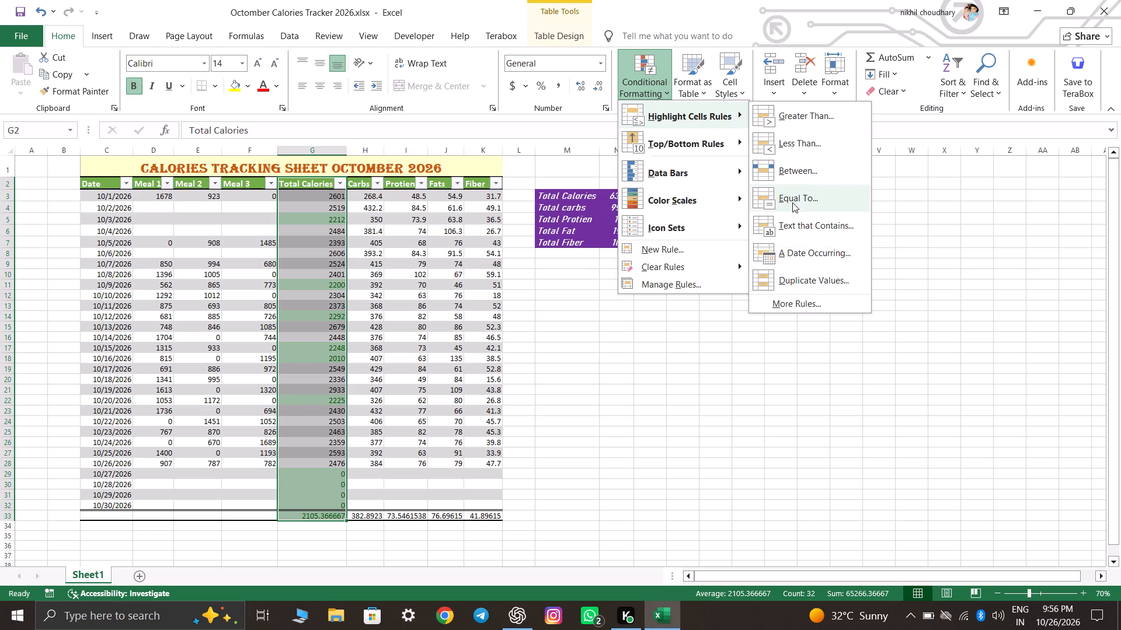
click(789, 123)
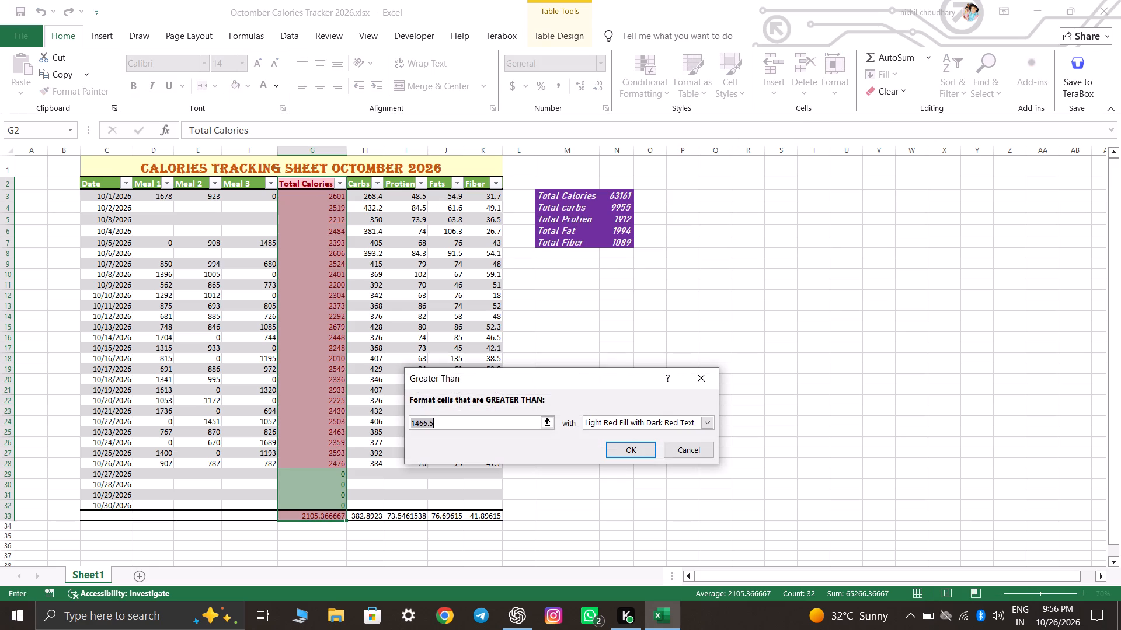
text(2500)
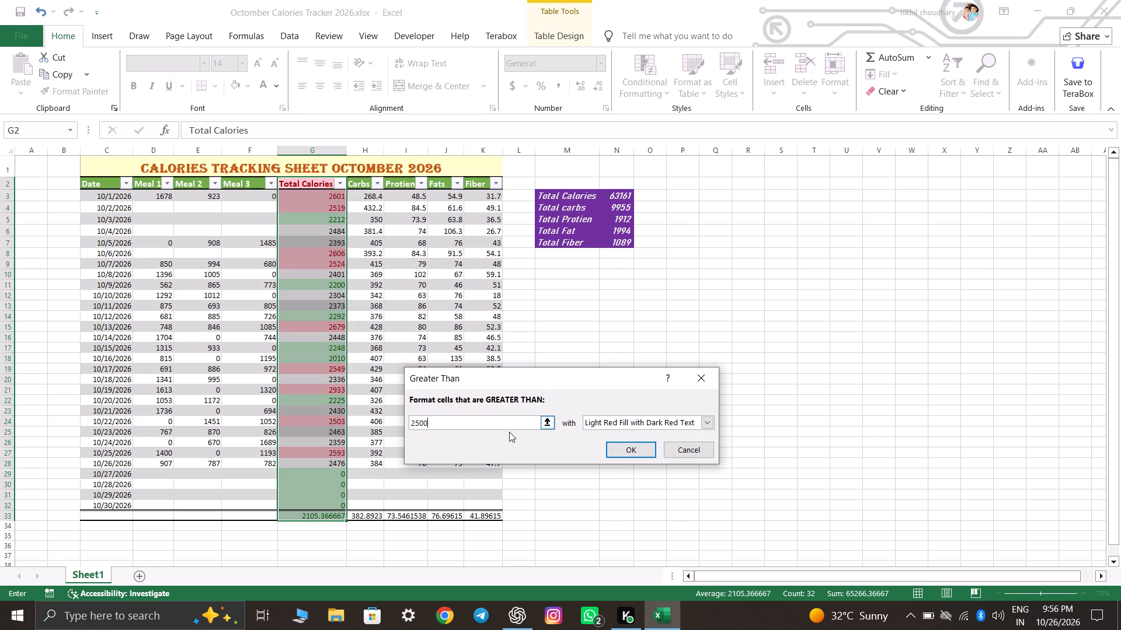
click(707, 418)
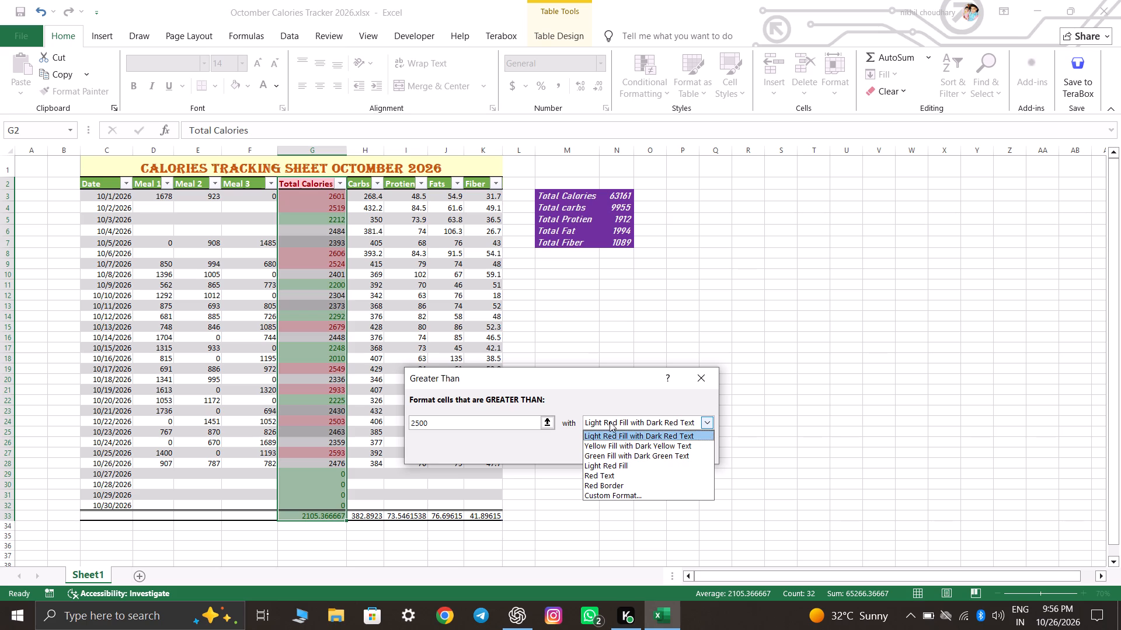
click(627, 423)
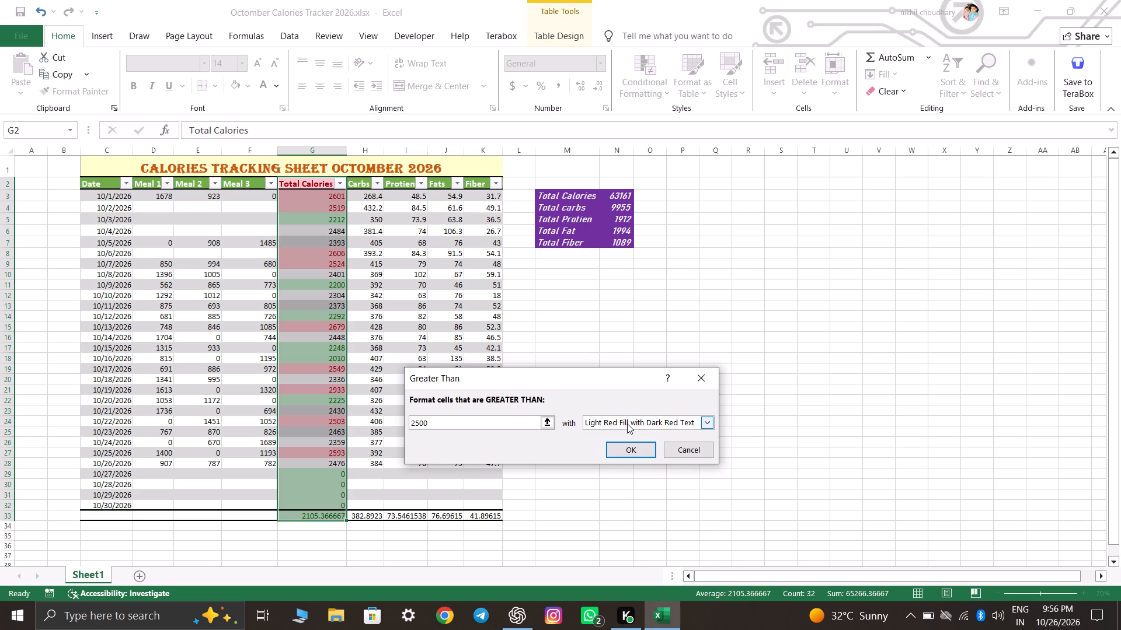
click(631, 444)
click(619, 387)
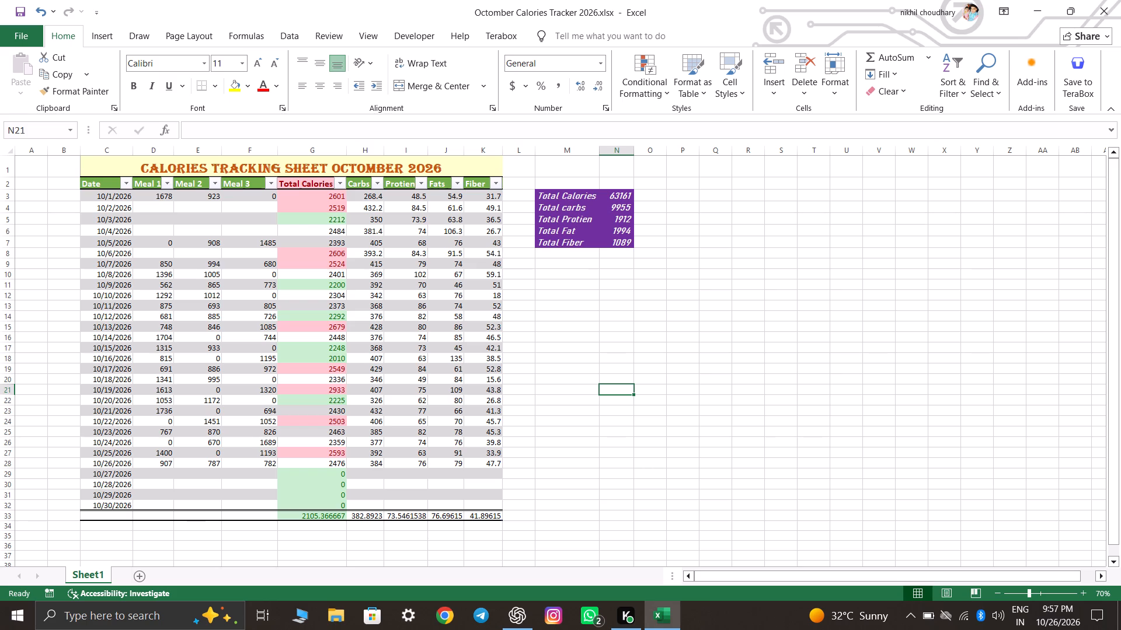
click(650, 364)
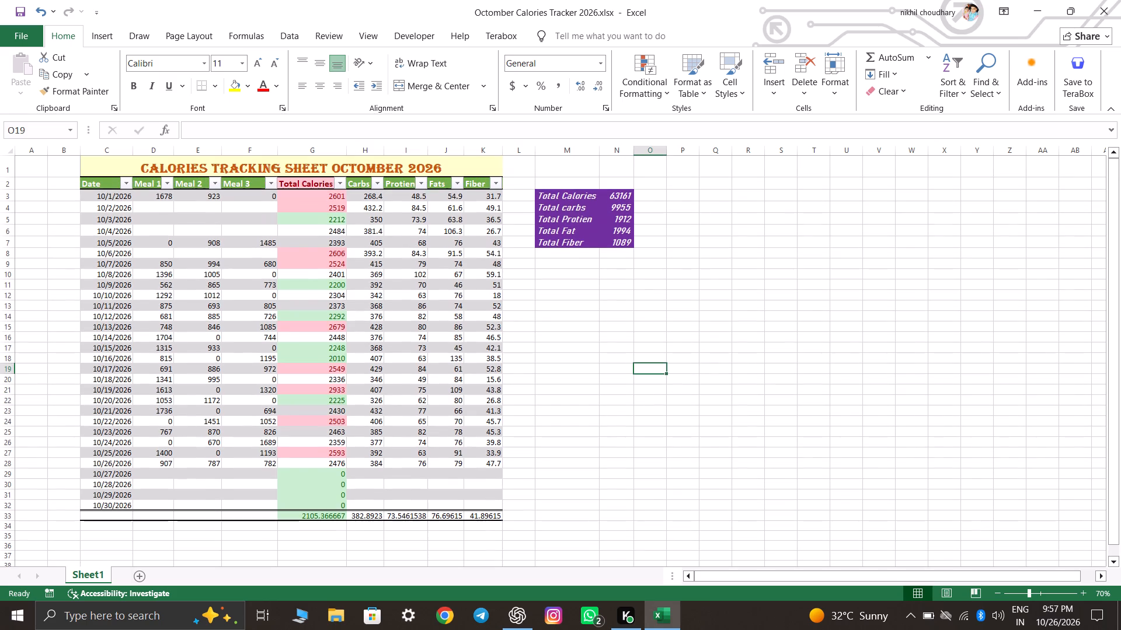
Restyle the totals summary block in M3:N7 with a dark grey fill and white font colour.
drag(542, 190, 607, 210)
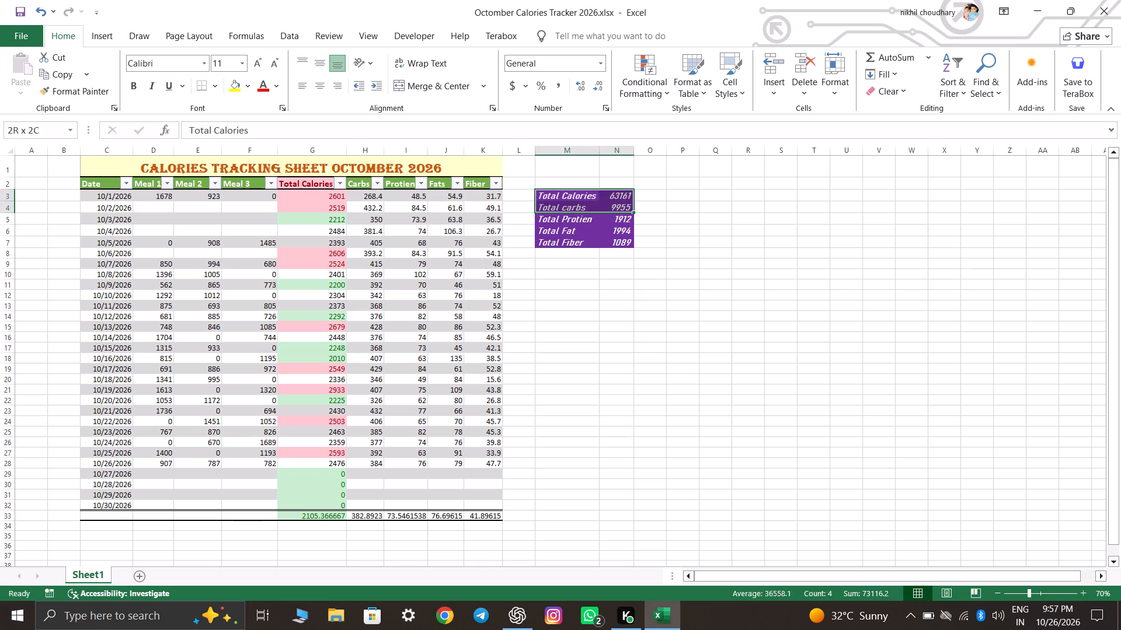
drag(607, 210, 622, 242)
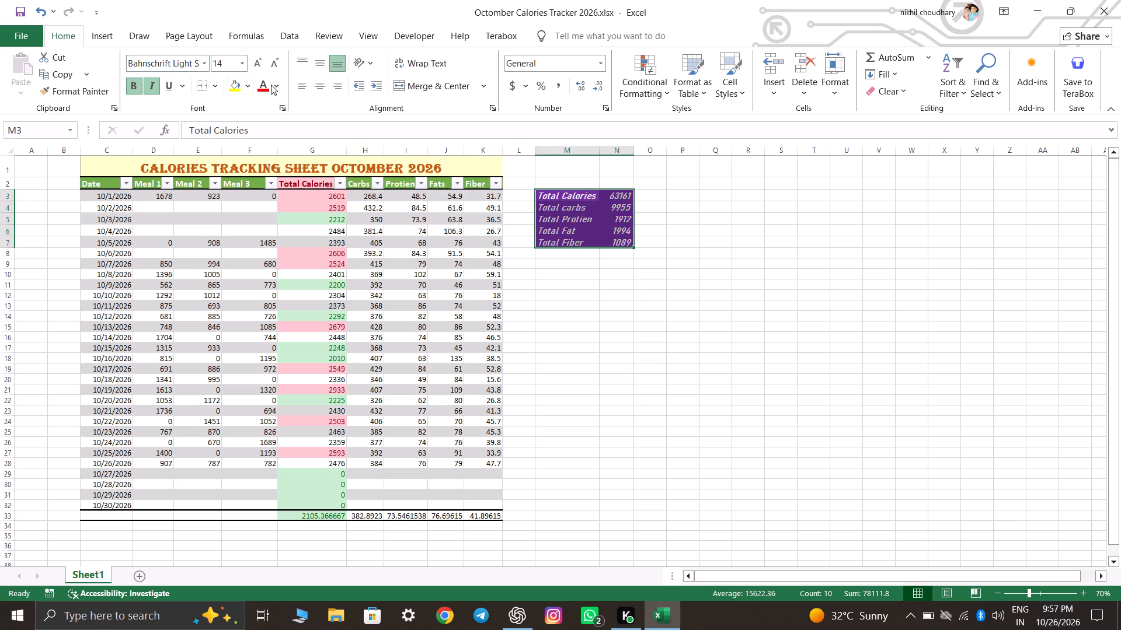
click(259, 89)
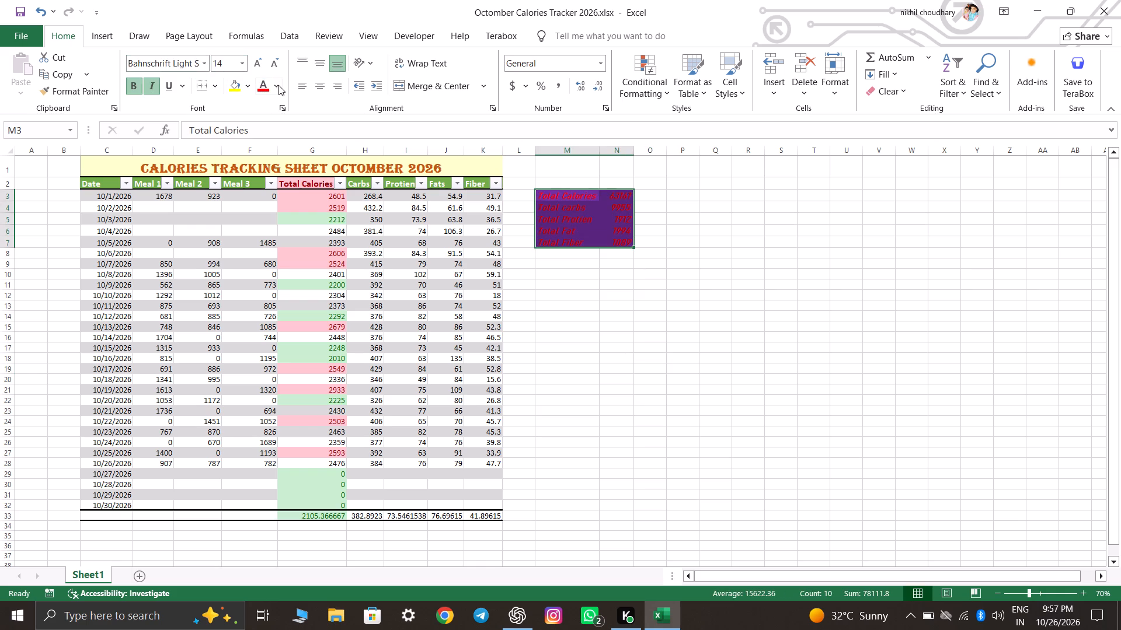
click(249, 85)
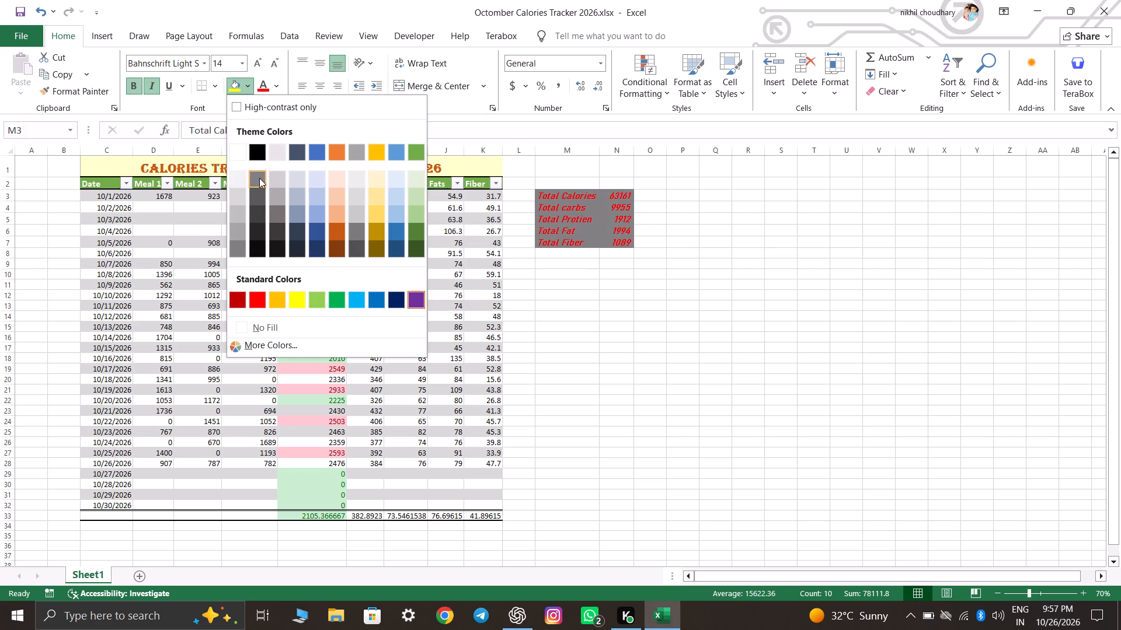
click(259, 206)
click(259, 206)
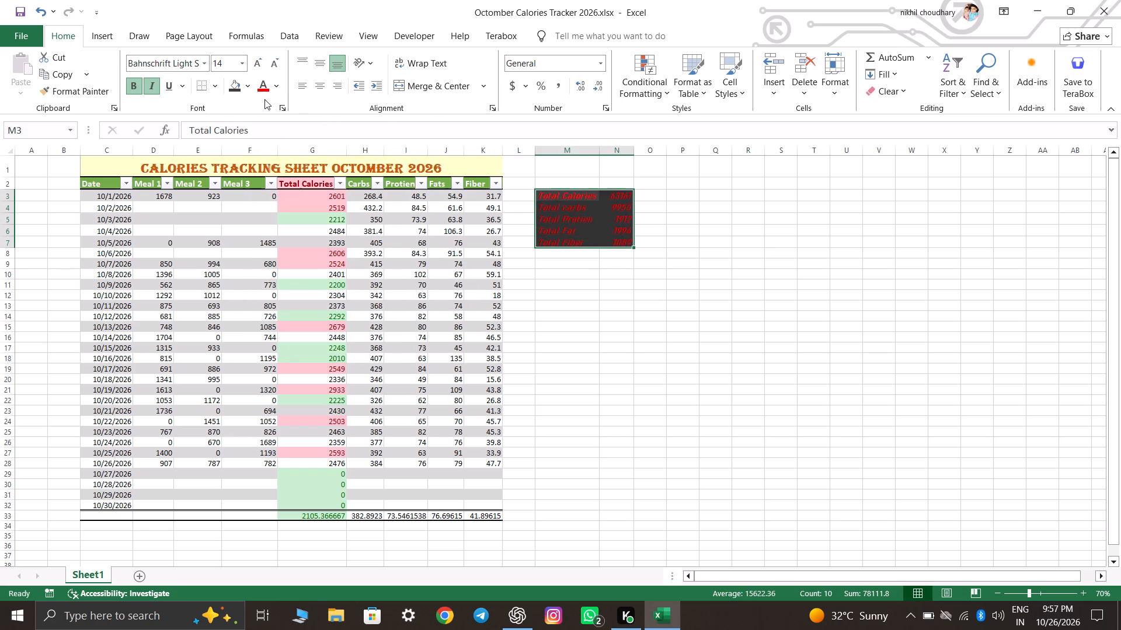
click(274, 82)
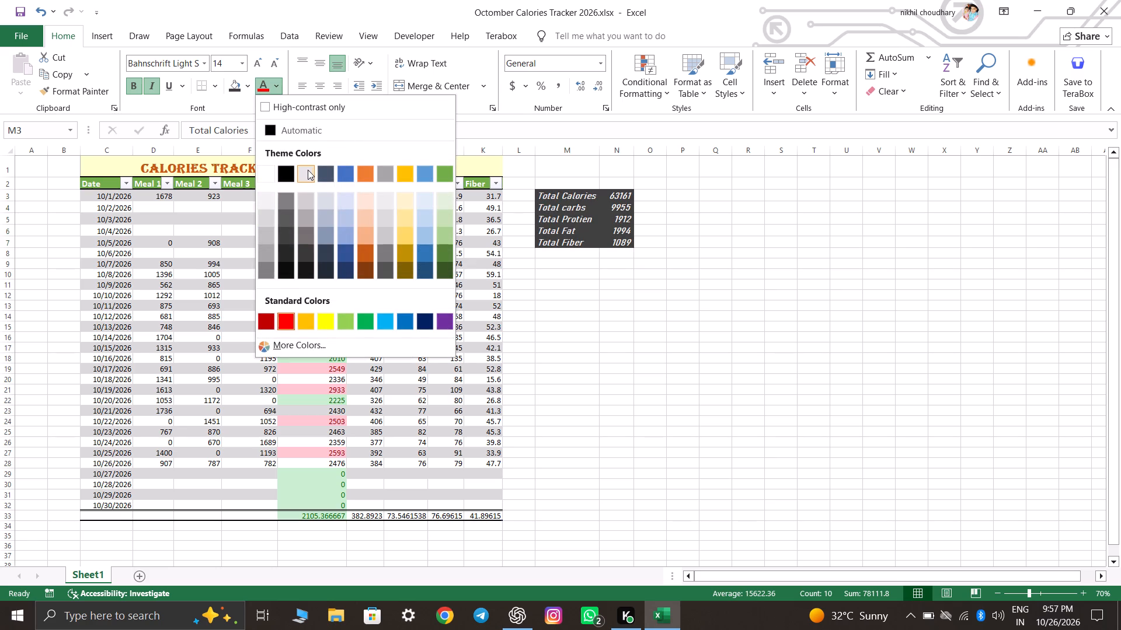
click(270, 171)
click(751, 457)
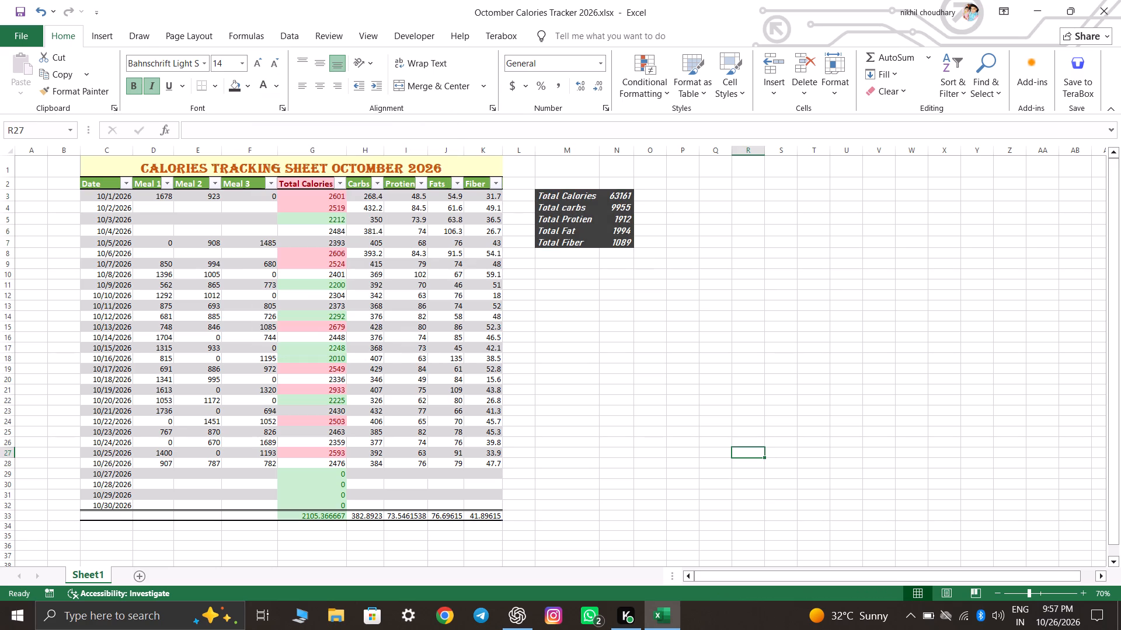
Move the totals summary block from M3:N7 down to start at cell M12.
drag(546, 198, 589, 205)
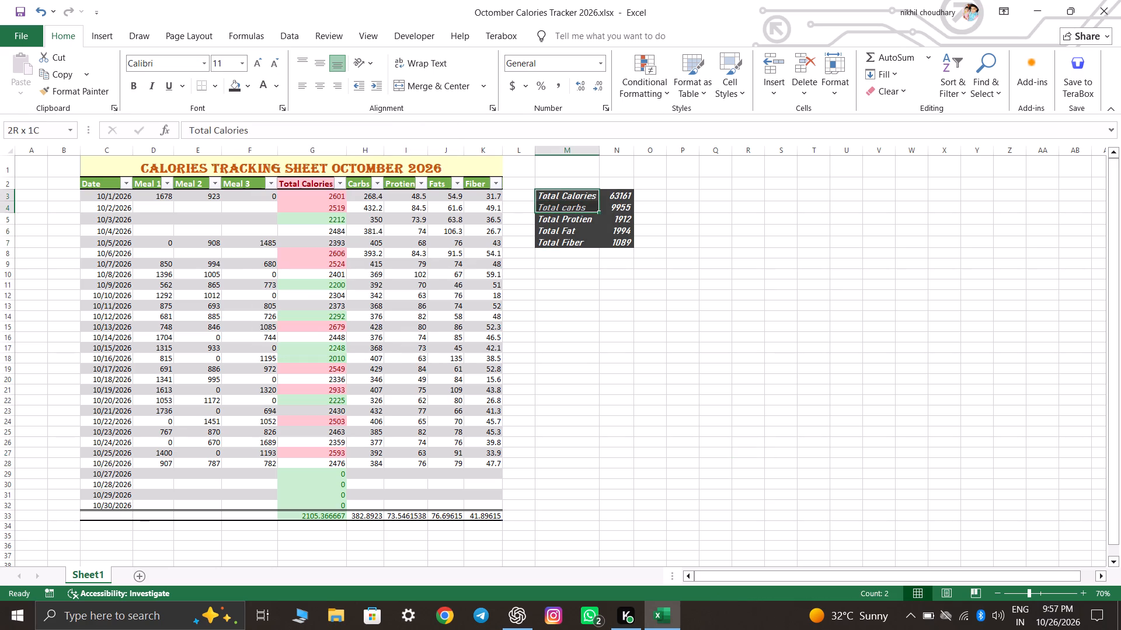
drag(589, 205, 609, 238)
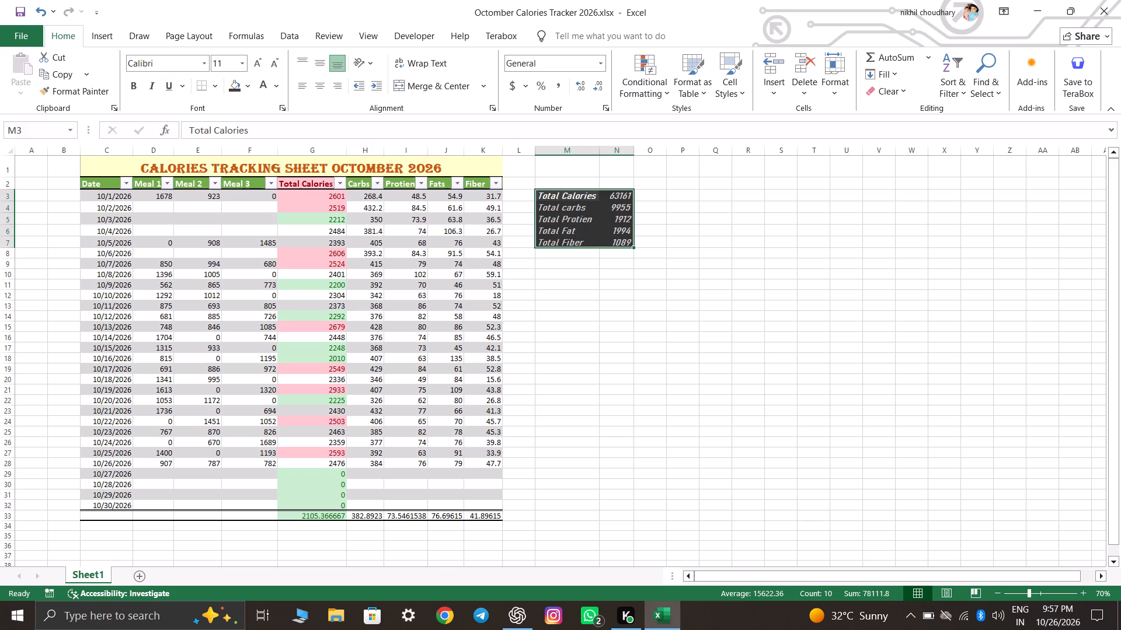
key(ctrl+x)
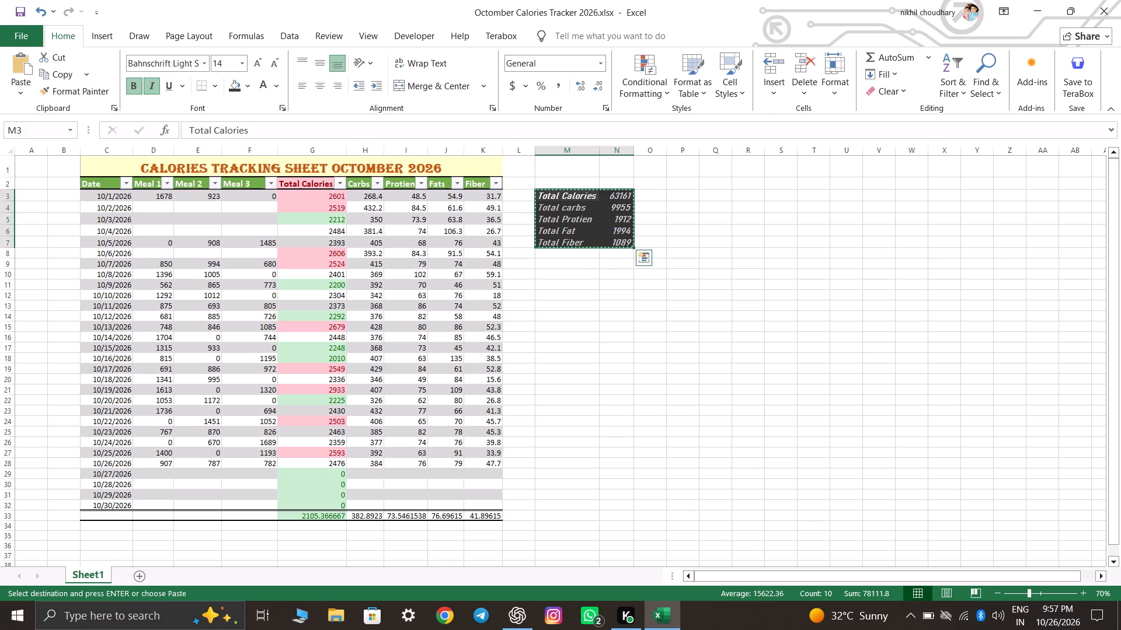
click(584, 296)
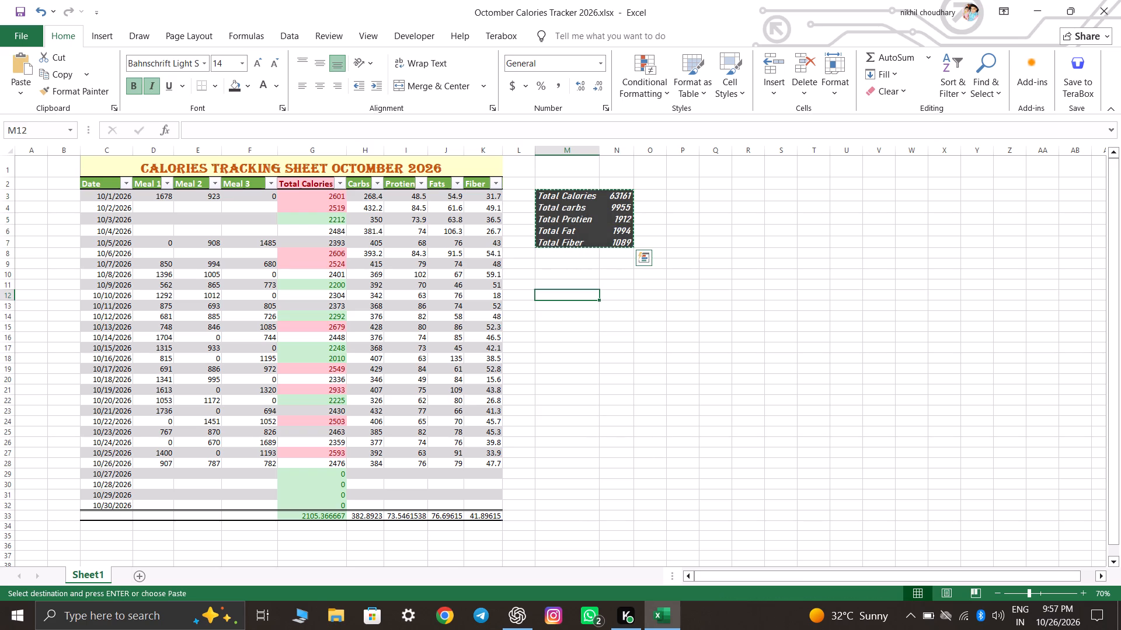
key(ctrl+v)
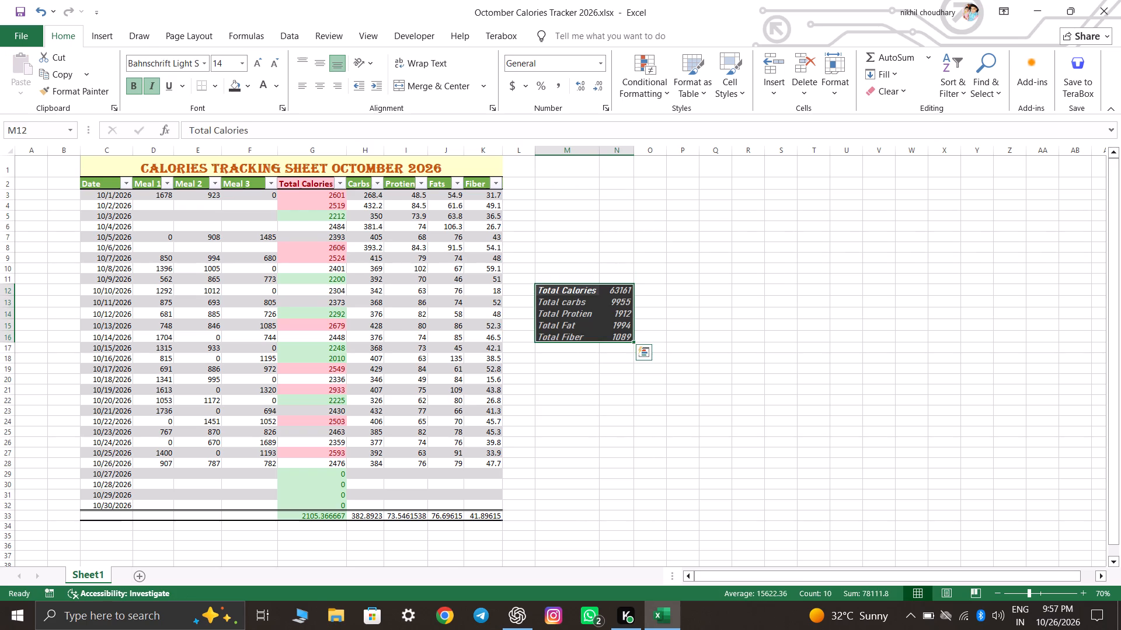
click(790, 331)
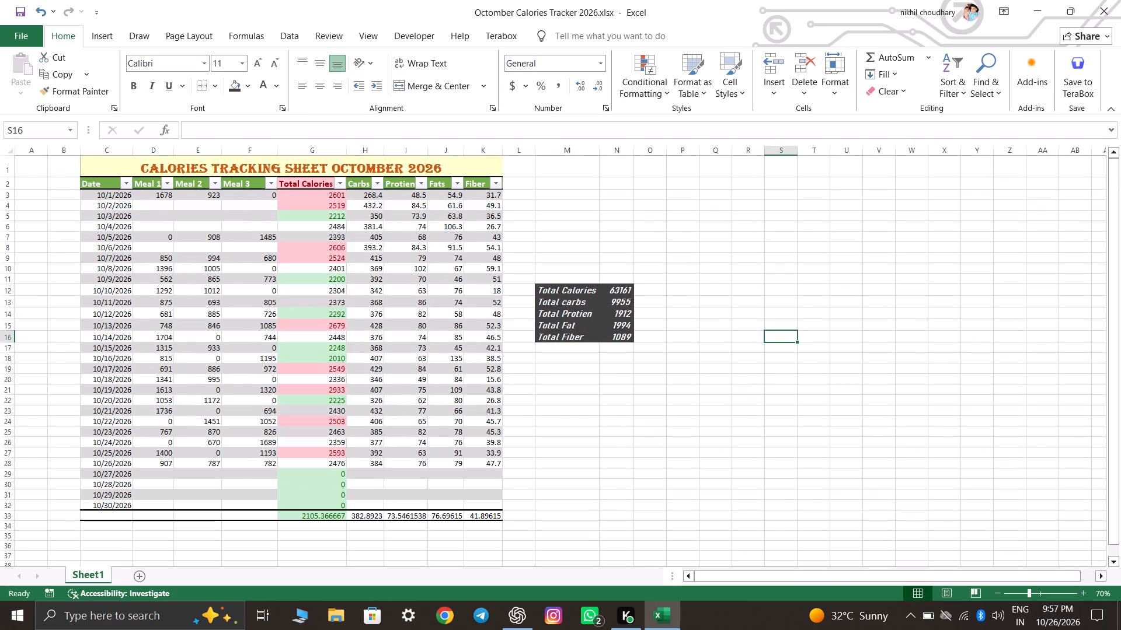
Save the workbook under its existing name.
key(ctrl+s)
key(ctrl+s)
key(ctrl+s)
key(ctrl+s)
key(ctrl+s)
key(ctrl+s)
key(ctrl+s)
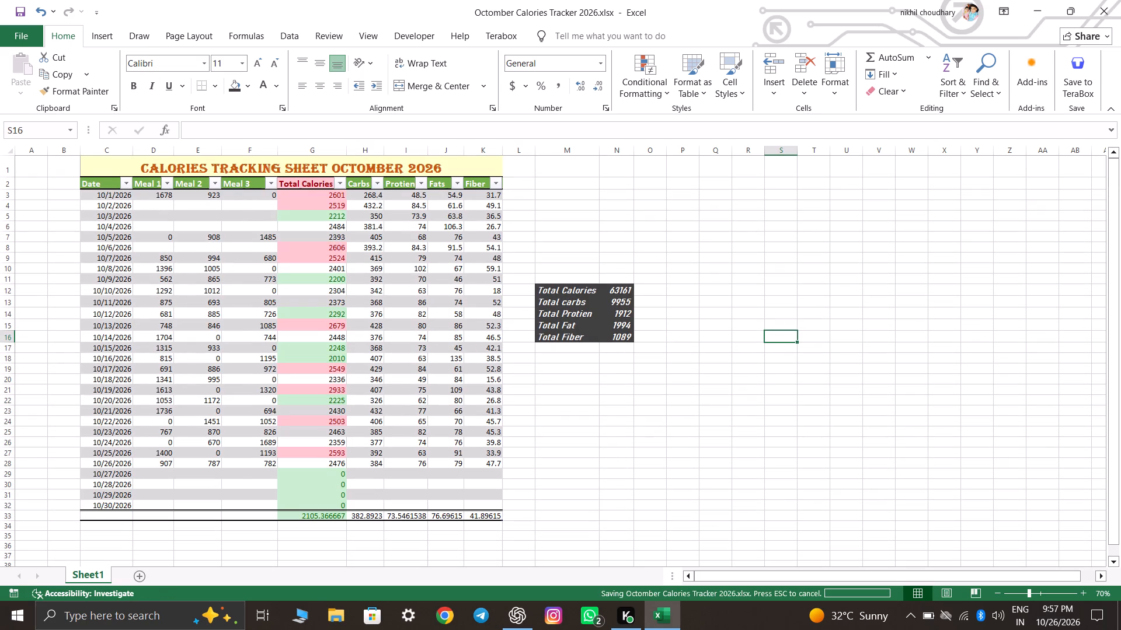
key(ctrl+s)
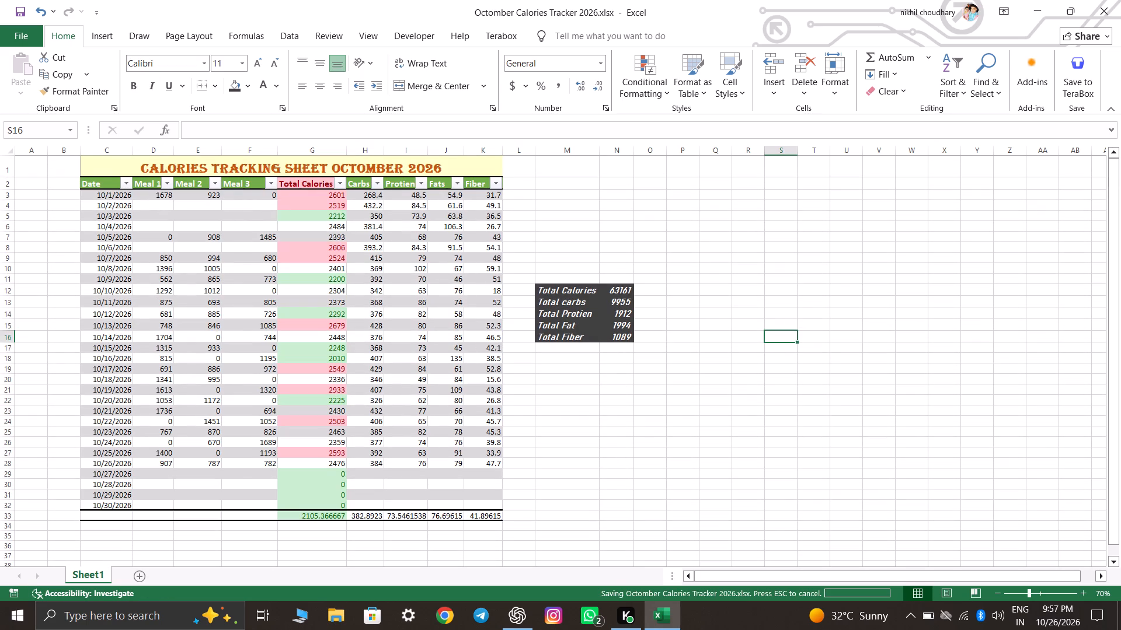